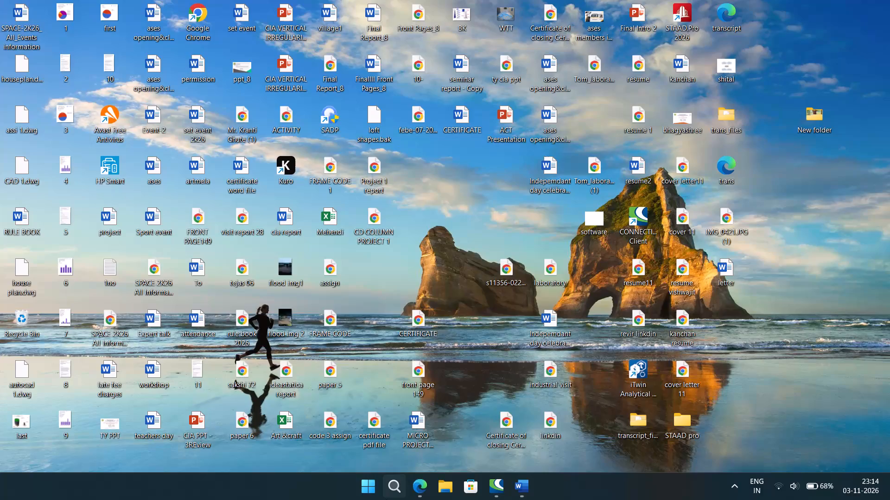
Switch to Word to bring up one of its open documents.
click(518, 482)
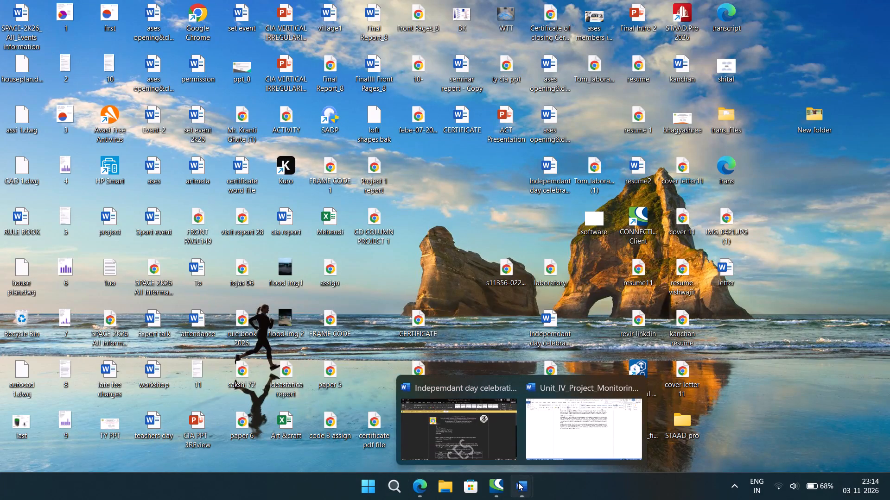
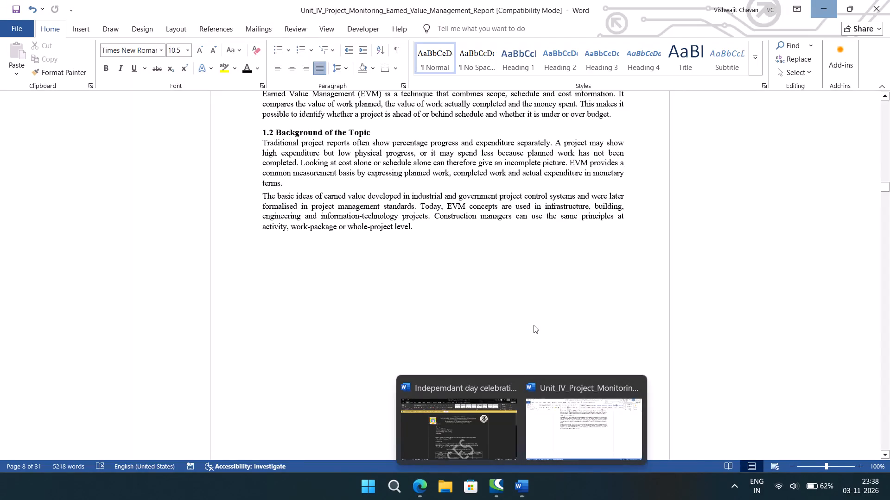
Switch to the open Word document Unit_IV_Project_Monitoring_Earned_Value_Management_Report.
click(534, 325)
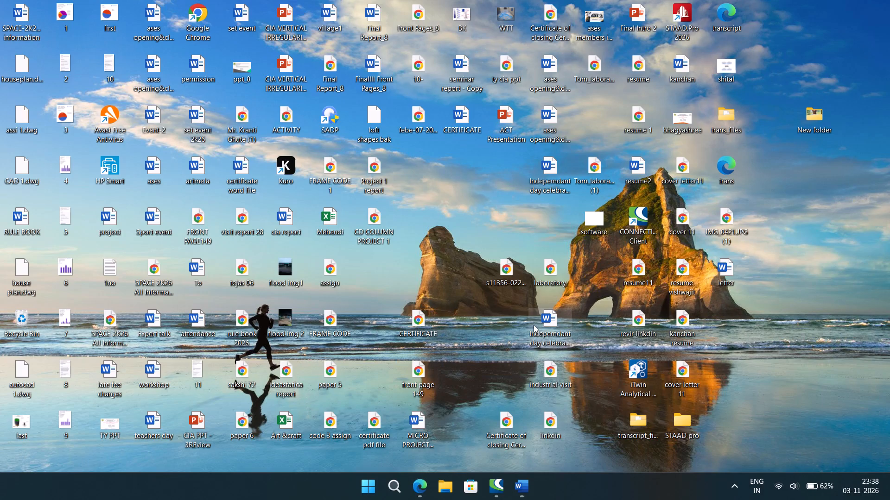
click(496, 342)
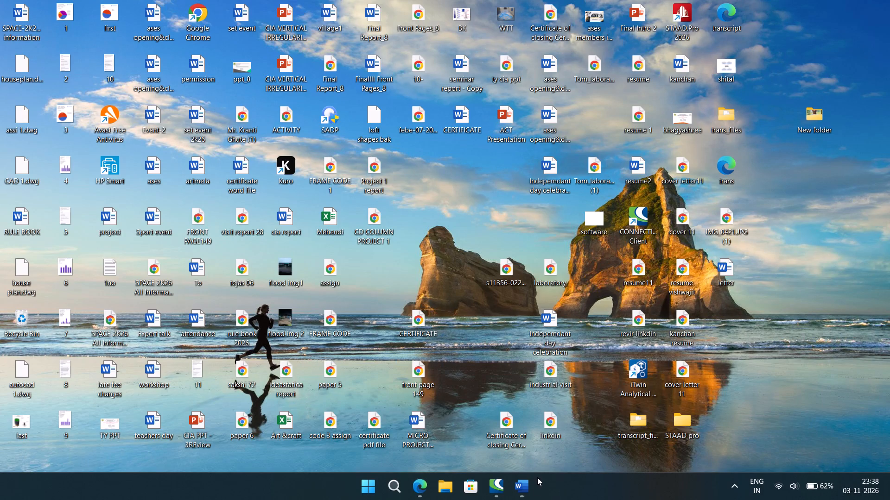
click(532, 485)
click(560, 442)
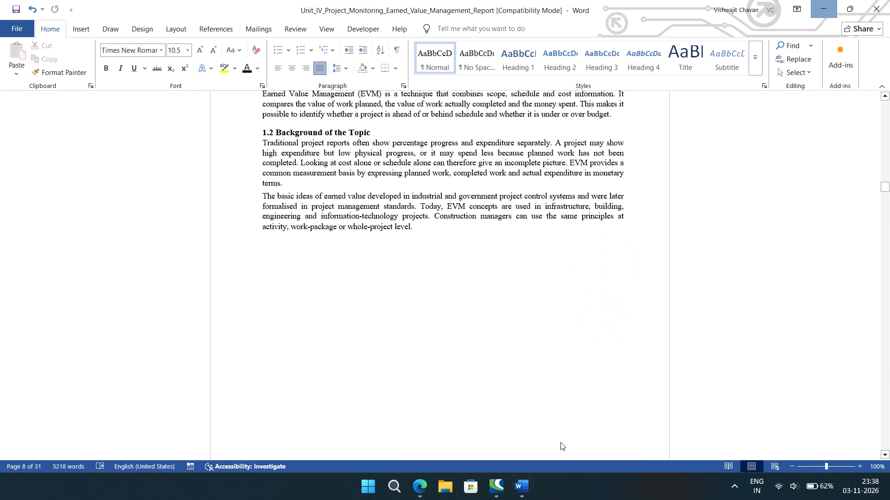
Look through the report from its title page onward, checking the submission, guide, department and academic year details.
scroll(497, 370, up, 5)
scroll(497, 370, up, 20)
scroll(497, 370, up, 20)
scroll(497, 370, up, 20)
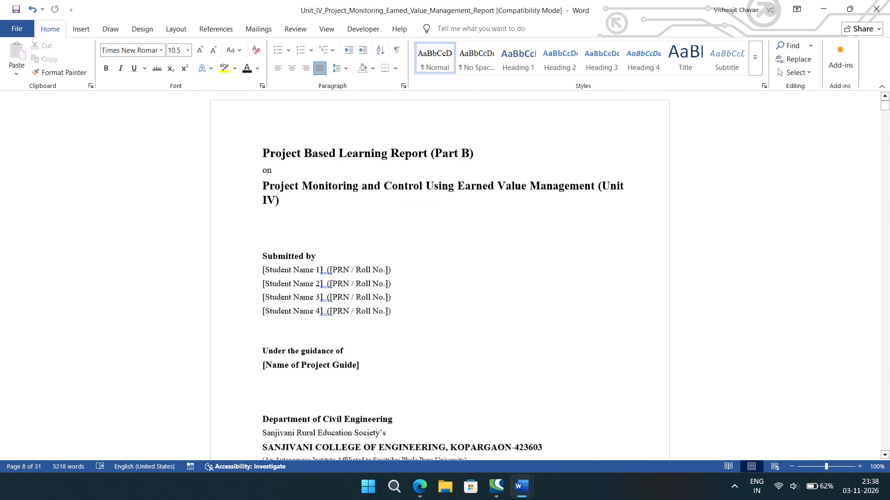
scroll(497, 370, up, 20)
scroll(497, 370, up, 20)
scroll(497, 370, up, 20)
scroll(497, 312, down, 1)
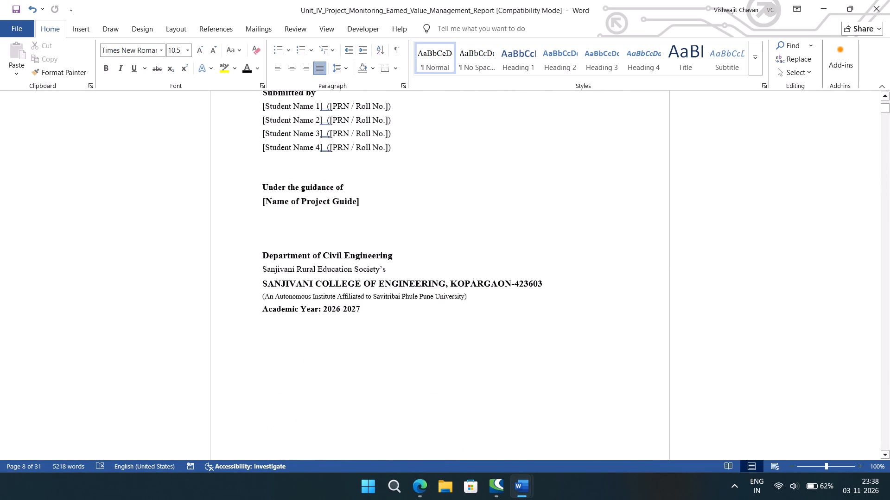
scroll(497, 312, down, 1)
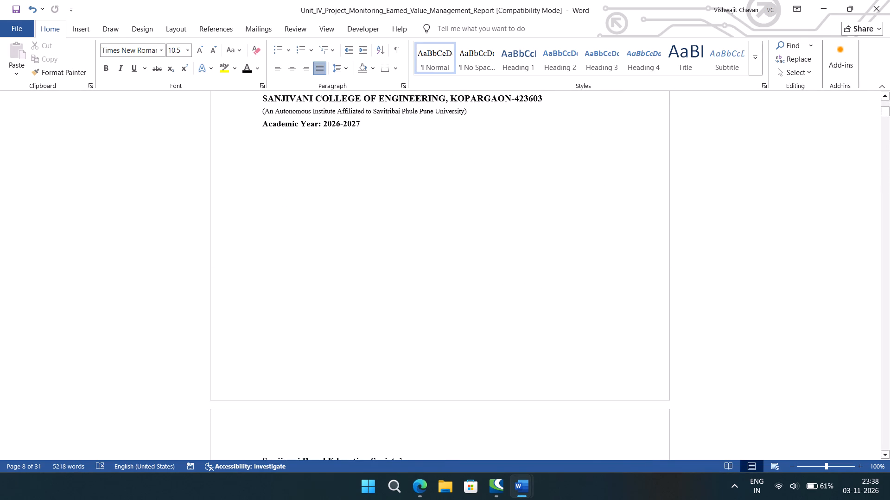
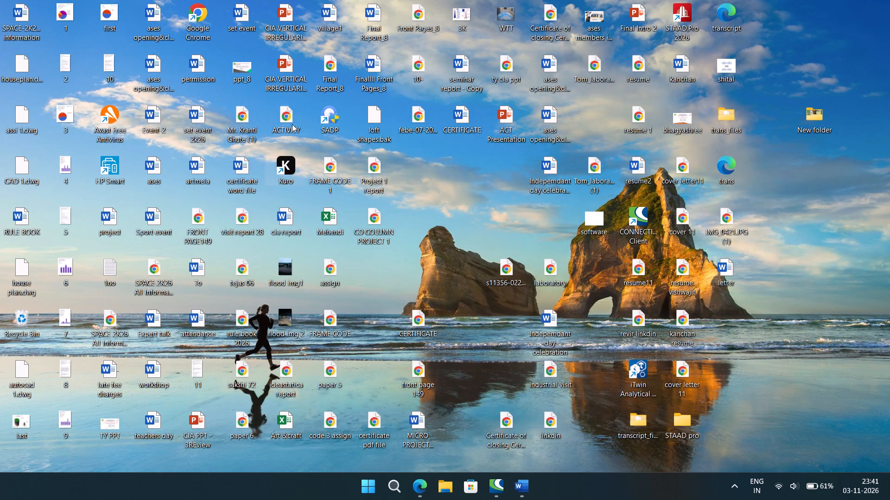
Open Google Chrome with the profile labelled Vishwajit.
double_click(202, 12)
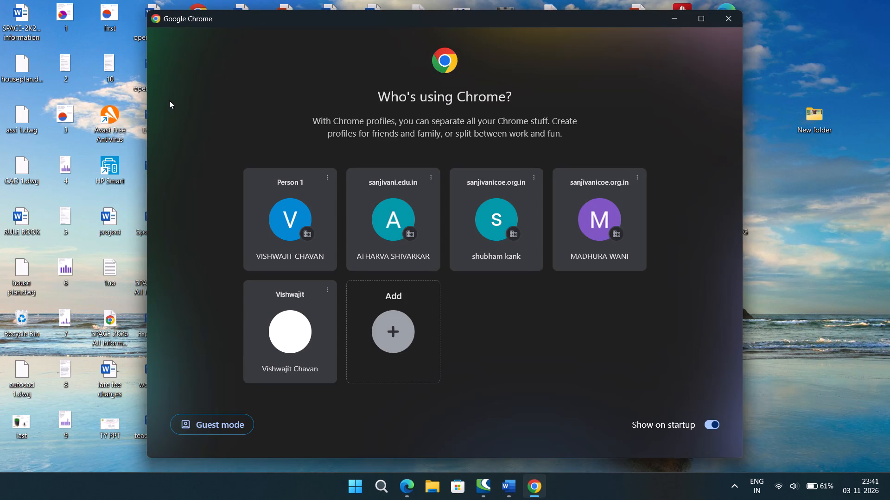
click(293, 351)
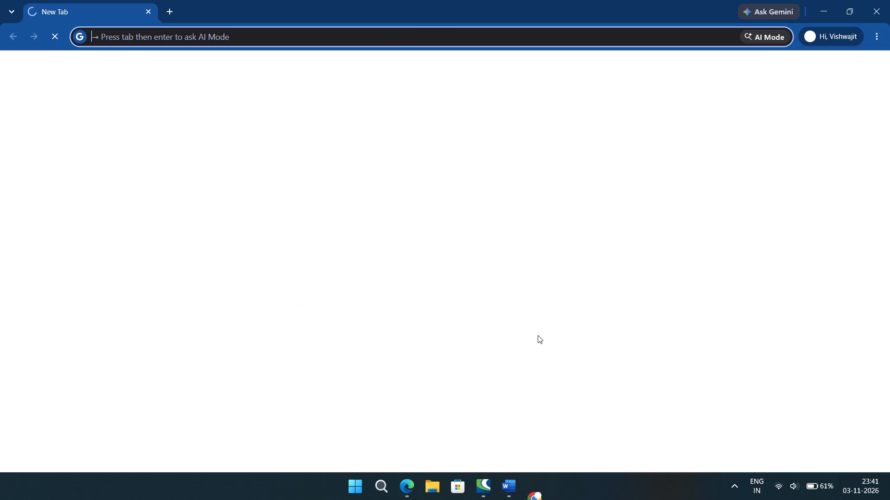
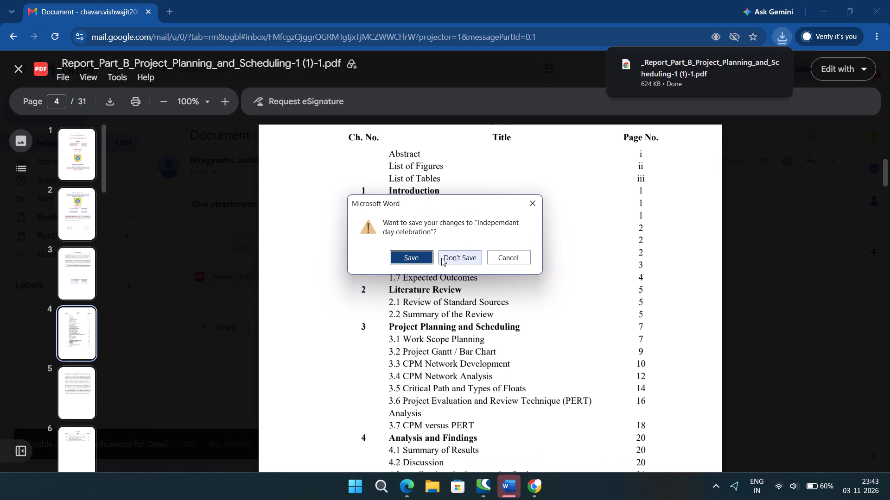
Close the document "Indepemdant day celebration" without saving its changes.
click(456, 255)
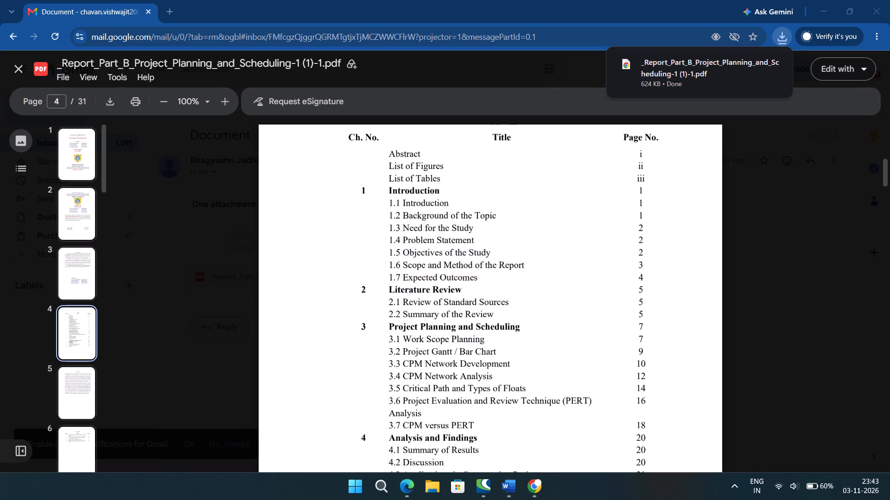
Switch to the open Word document Unit_IV_Project_Monitoring_Earned_Value_Management_Report.
scroll(512, 320, up, 1)
click(516, 487)
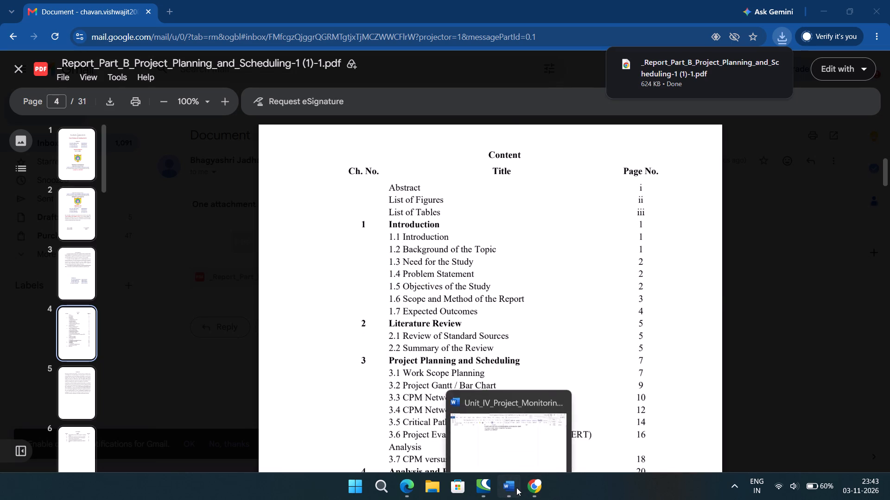
Look through the report's front matter, examining the title page, certificate, acknowledgement and the CONTENT table.
scroll(519, 340, up, 9)
scroll(519, 340, down, 1)
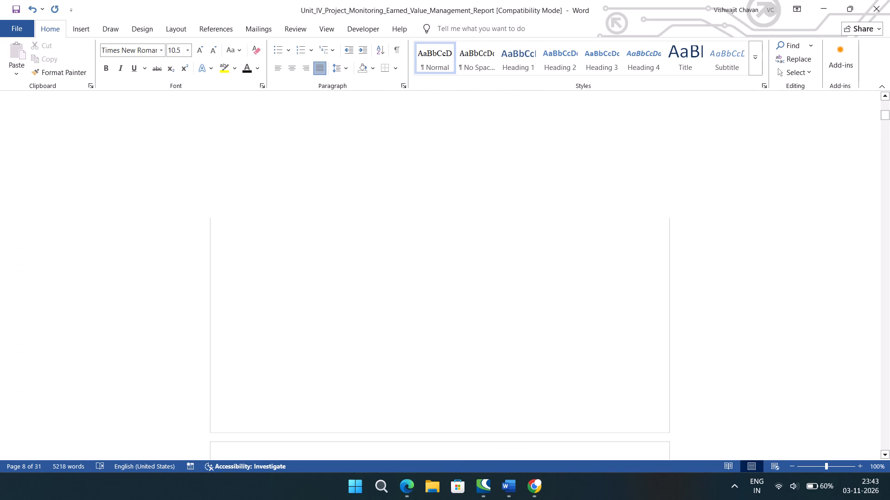
scroll(519, 340, down, 7)
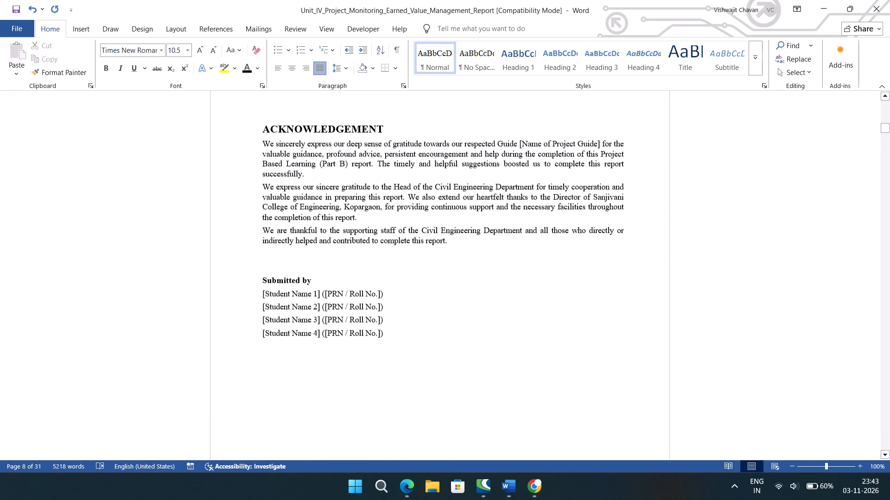
scroll(519, 340, down, 1)
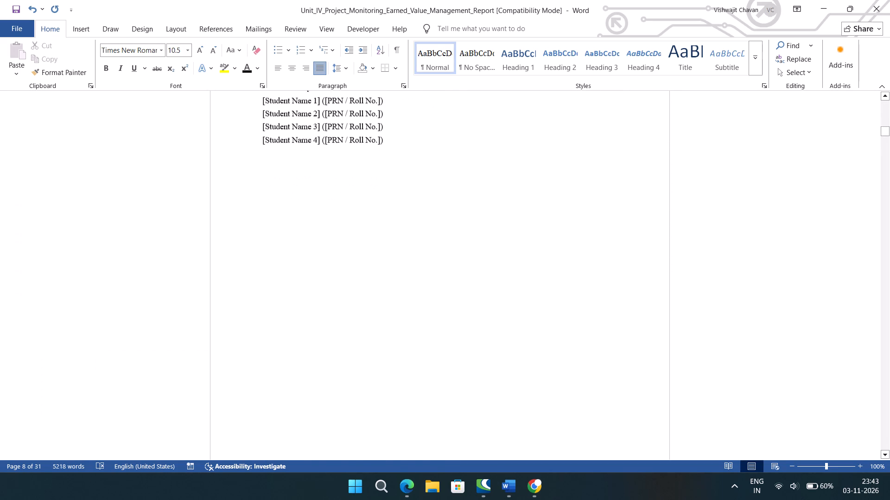
scroll(519, 340, up, 1)
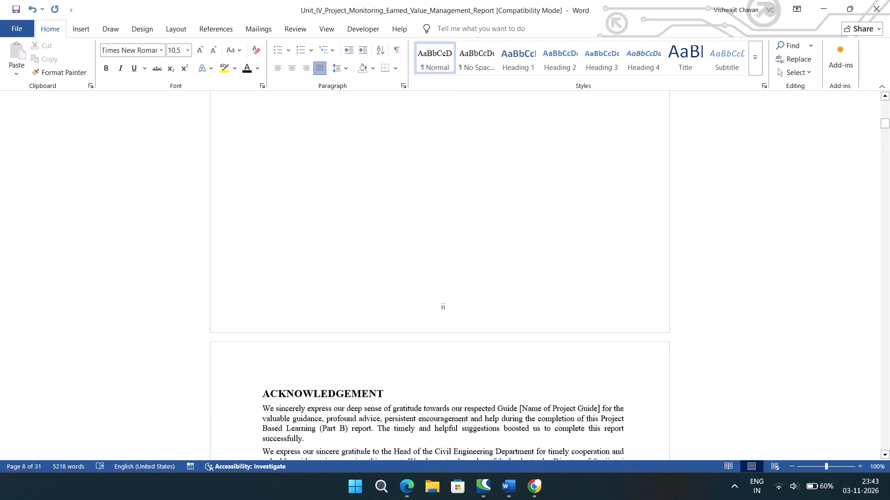
scroll(519, 340, up, 2)
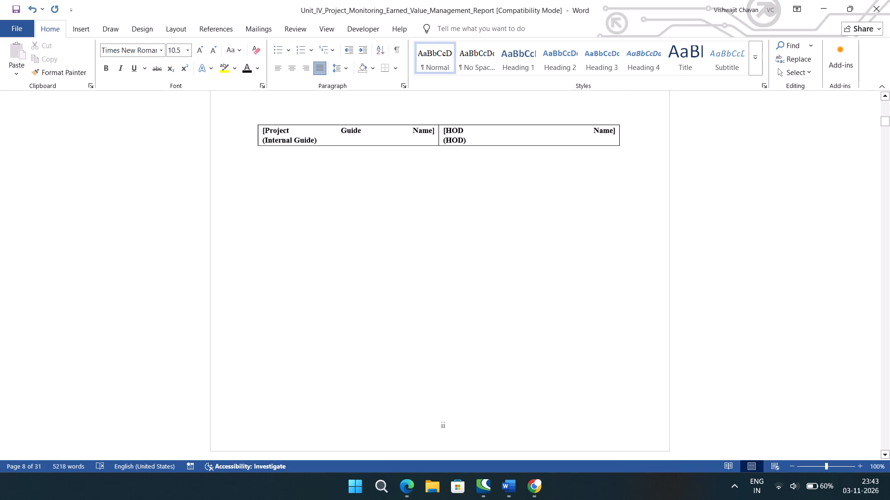
scroll(519, 340, up, 3)
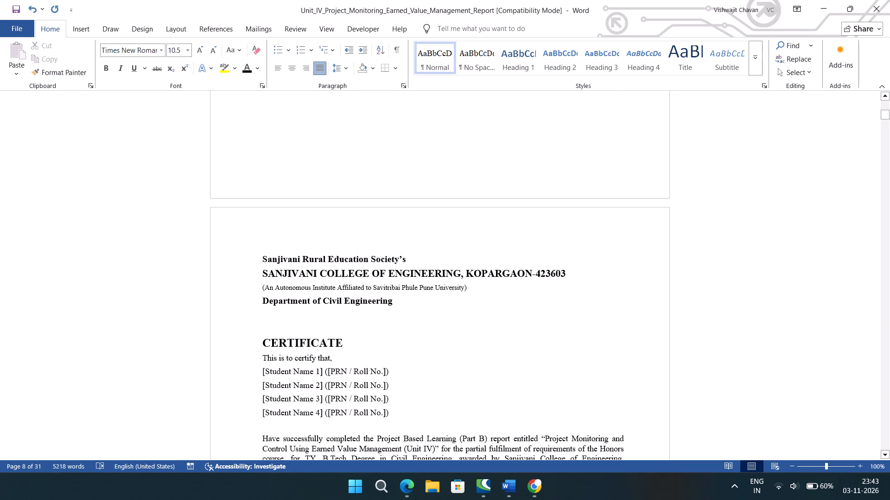
scroll(519, 340, up, 2)
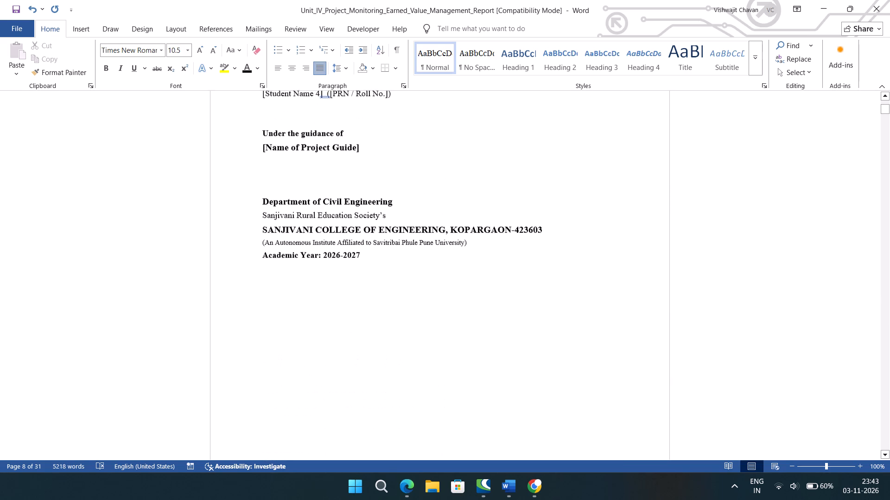
scroll(519, 340, up, 3)
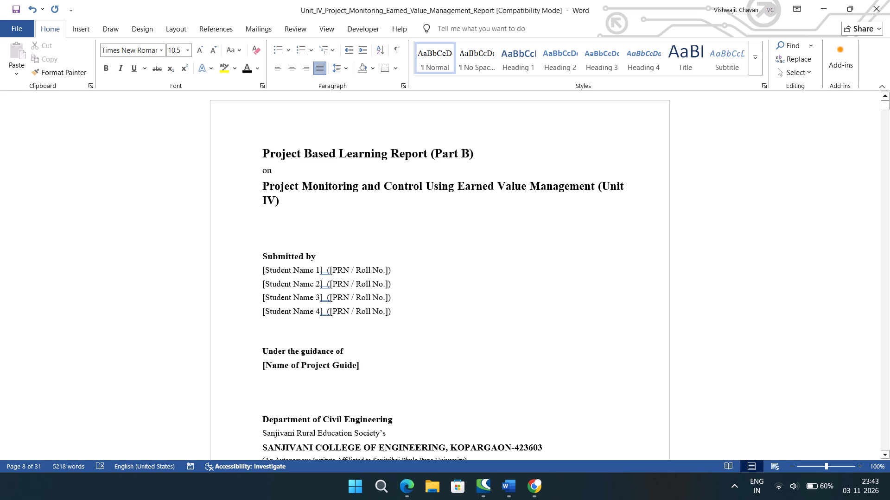
scroll(488, 345, down, 4)
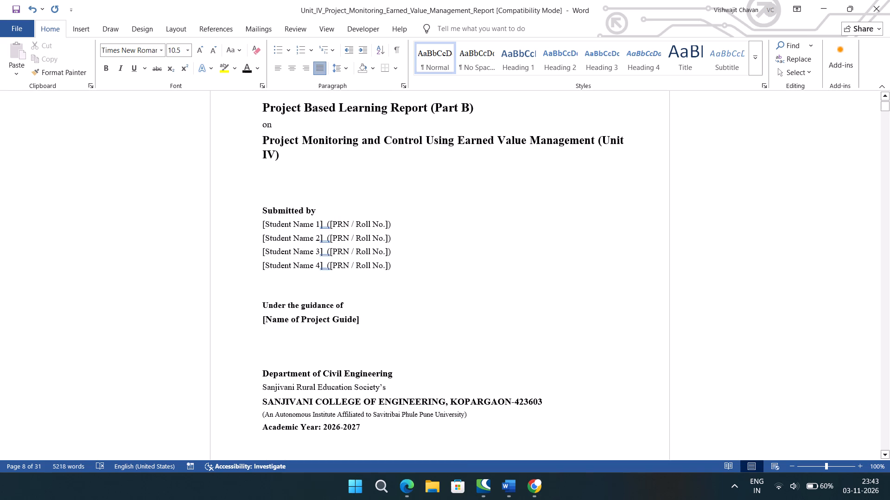
scroll(488, 345, down, 8)
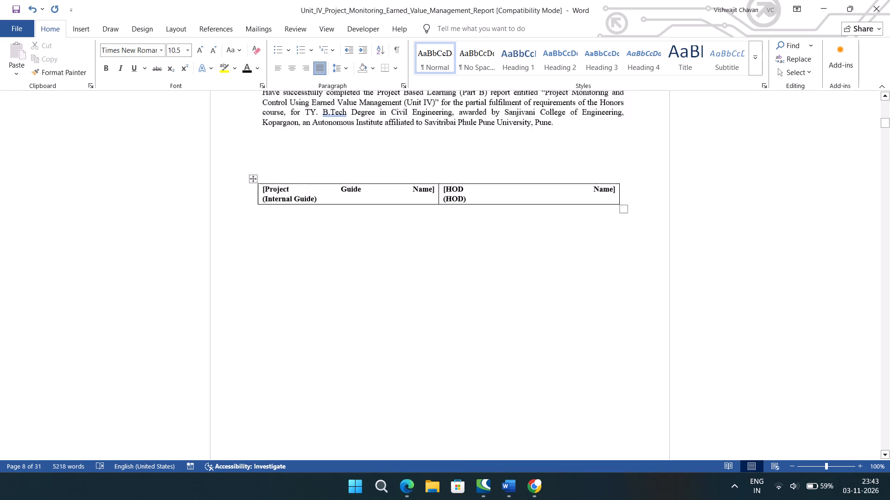
scroll(488, 345, down, 3)
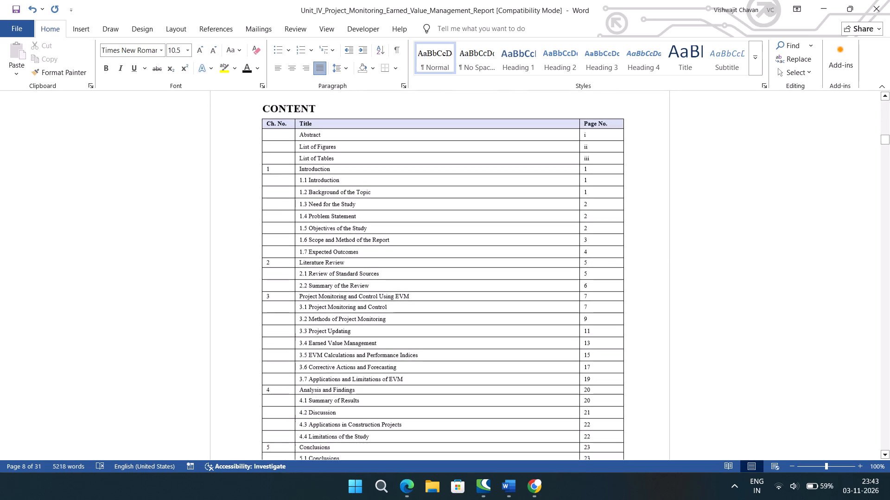
scroll(488, 345, down, 2)
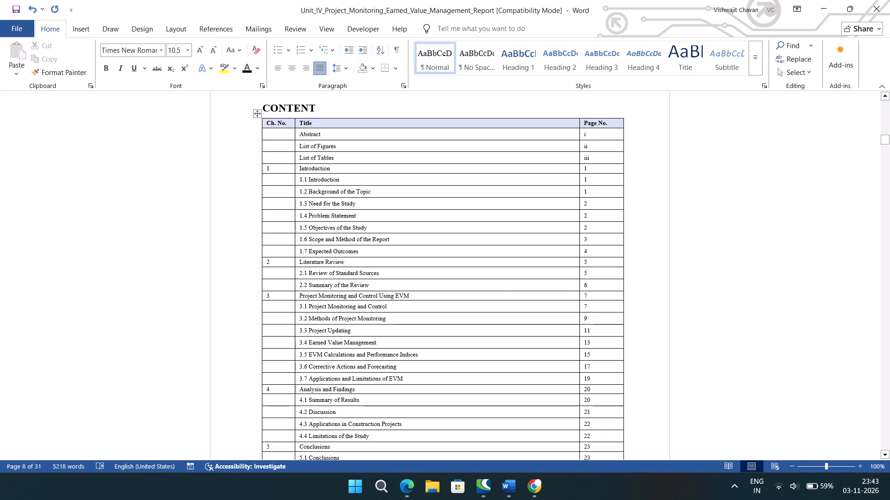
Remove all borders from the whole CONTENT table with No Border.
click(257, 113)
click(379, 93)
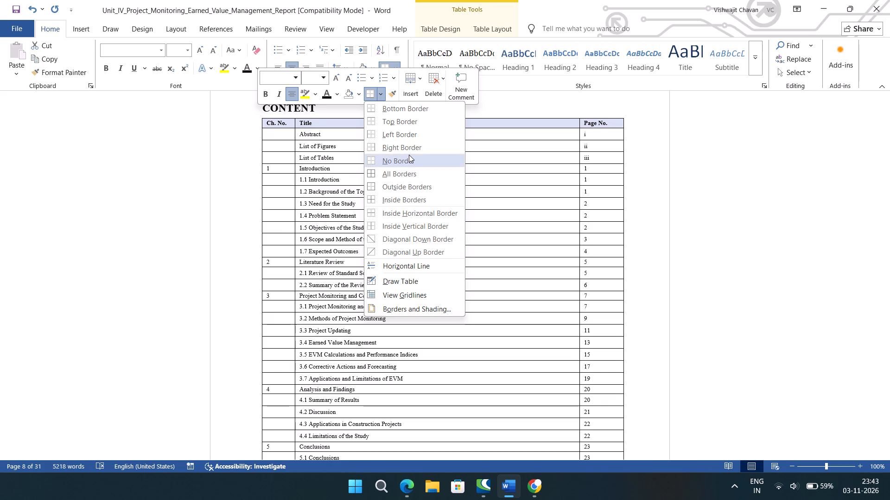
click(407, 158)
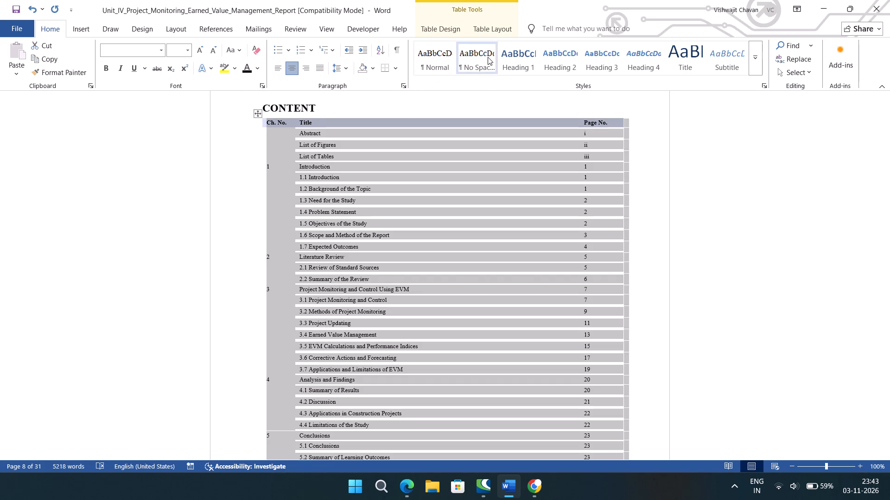
Apply the plain full-grid table style, the first one in the style gallery, to the whole CONTENT table.
click(454, 25)
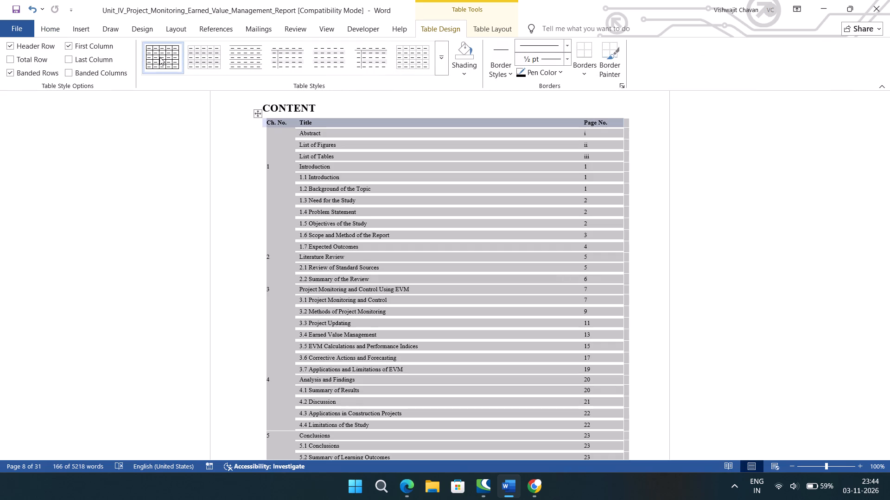
click(159, 57)
click(159, 57)
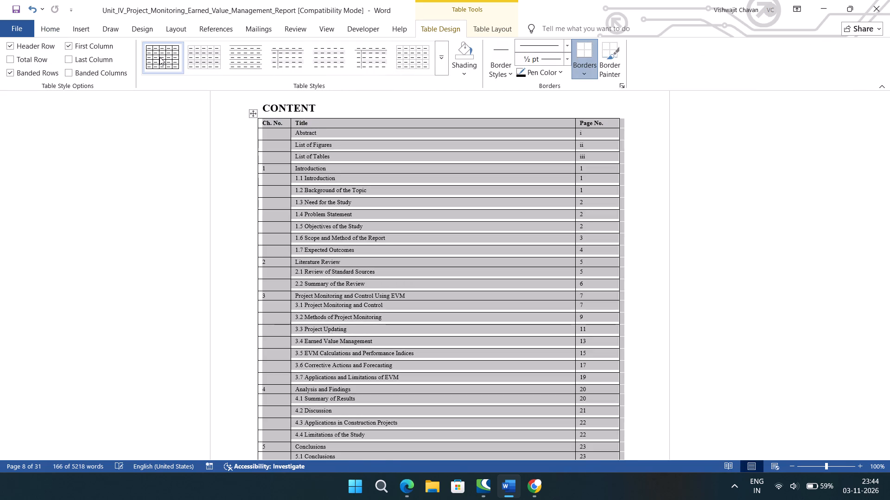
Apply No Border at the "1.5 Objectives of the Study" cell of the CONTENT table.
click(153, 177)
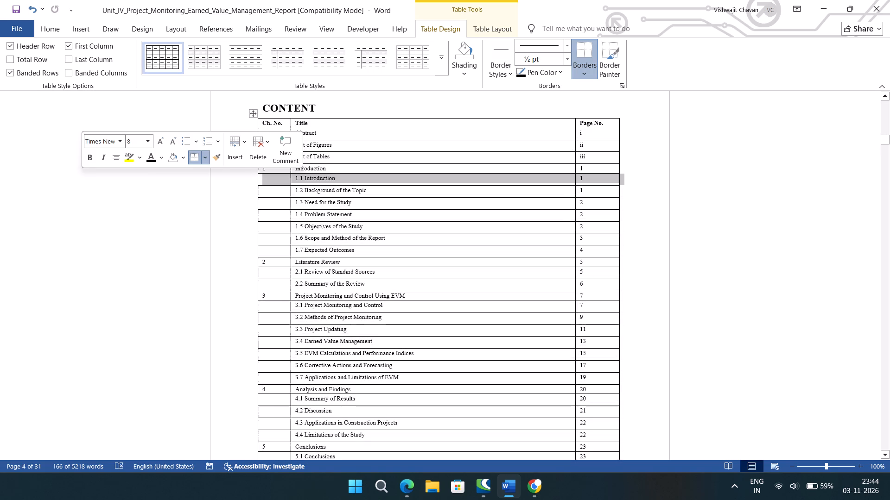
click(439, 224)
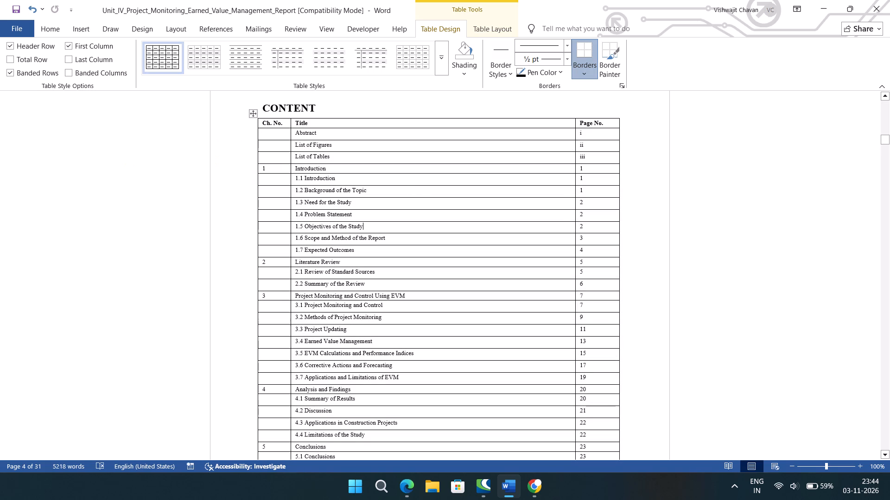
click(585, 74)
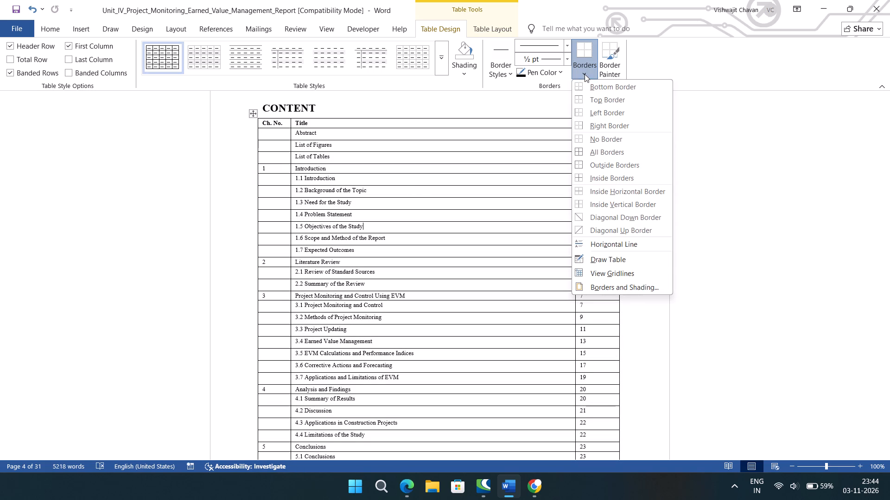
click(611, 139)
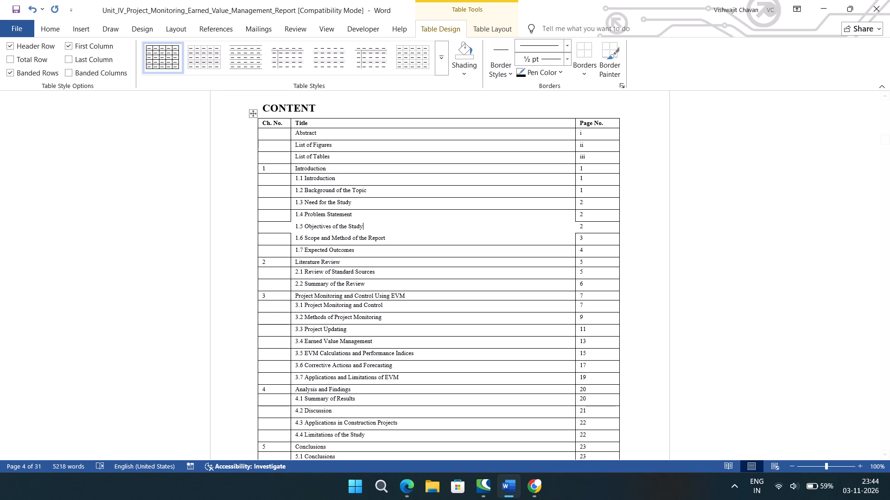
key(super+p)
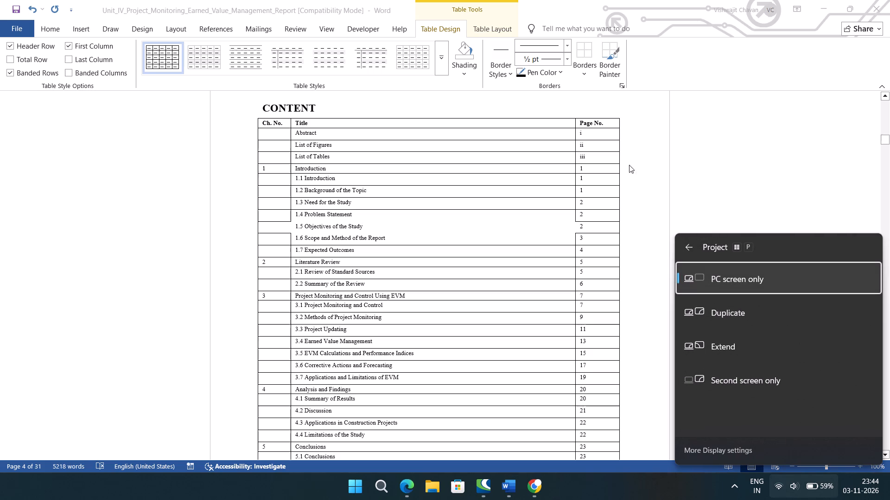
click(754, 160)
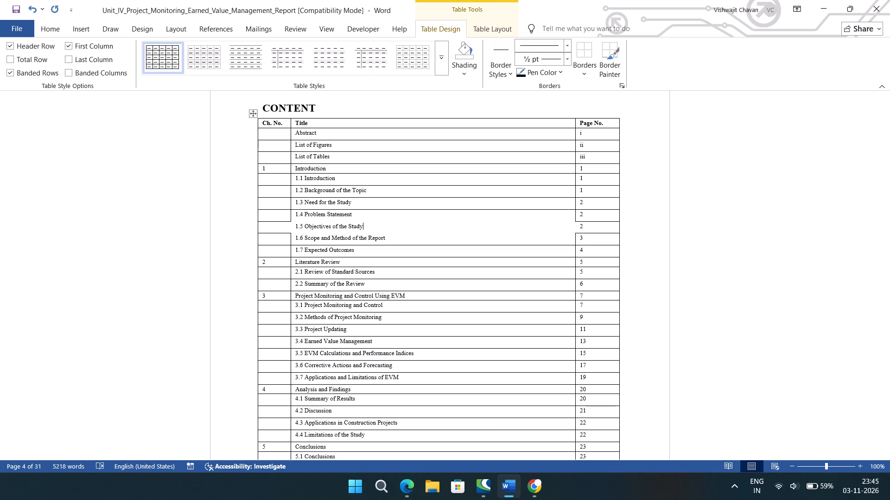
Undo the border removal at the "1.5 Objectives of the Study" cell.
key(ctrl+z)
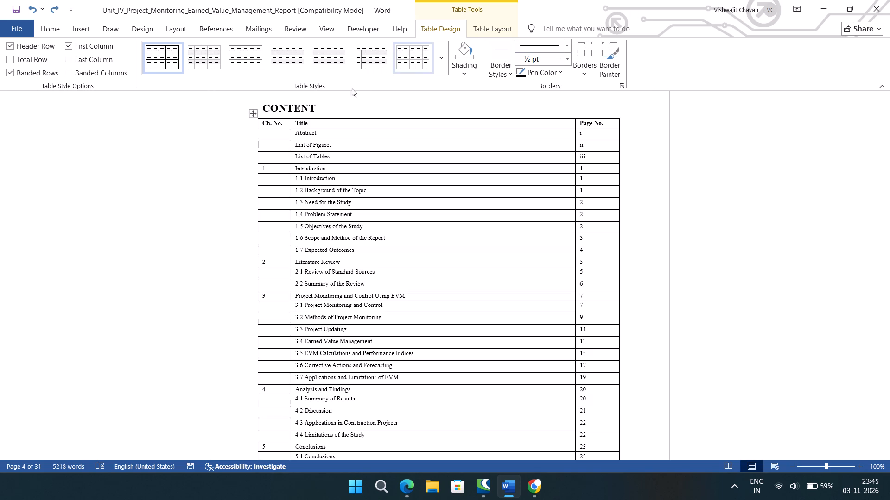
Select the whole CONTENT table, set it to No Border, and clear the selection.
click(255, 112)
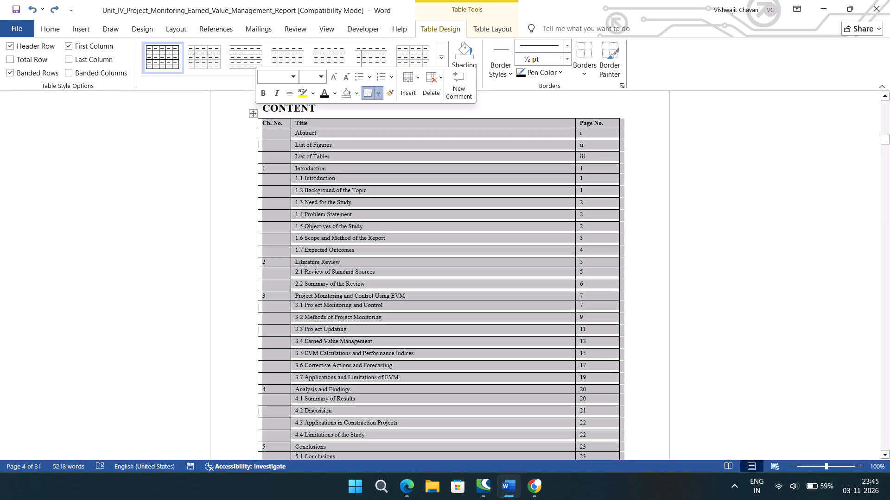
click(589, 75)
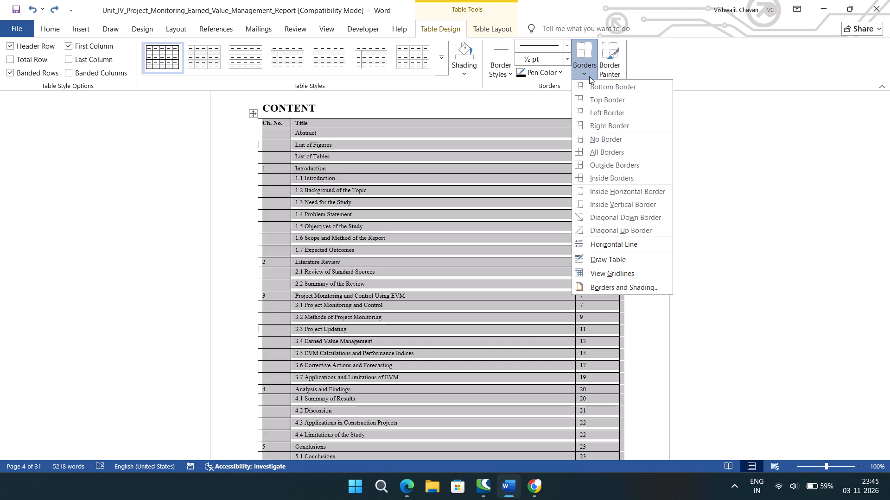
click(595, 139)
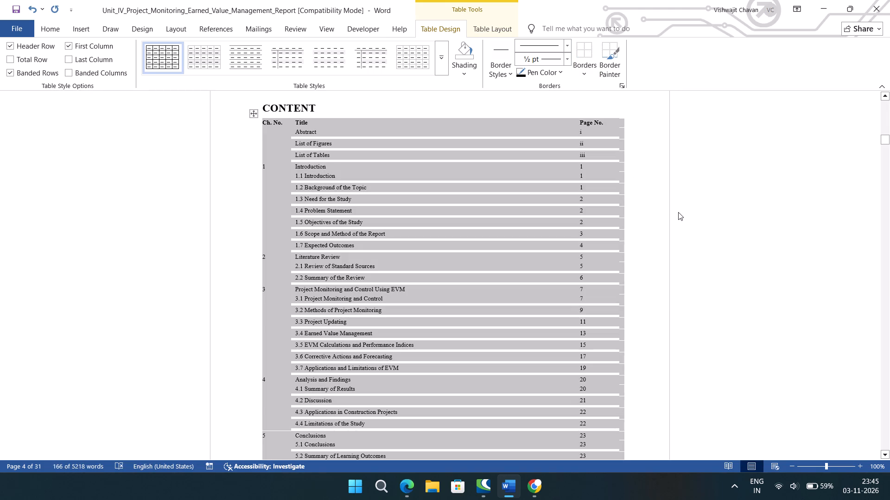
click(514, 252)
click(668, 283)
Check the layout of the CONTENT table from its heading down to the References row.
scroll(481, 284, down, 1)
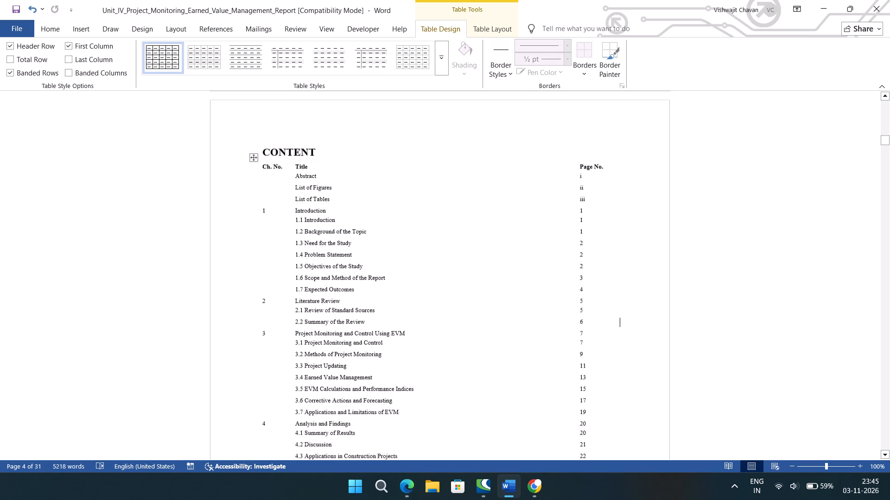
scroll(481, 284, down, 1)
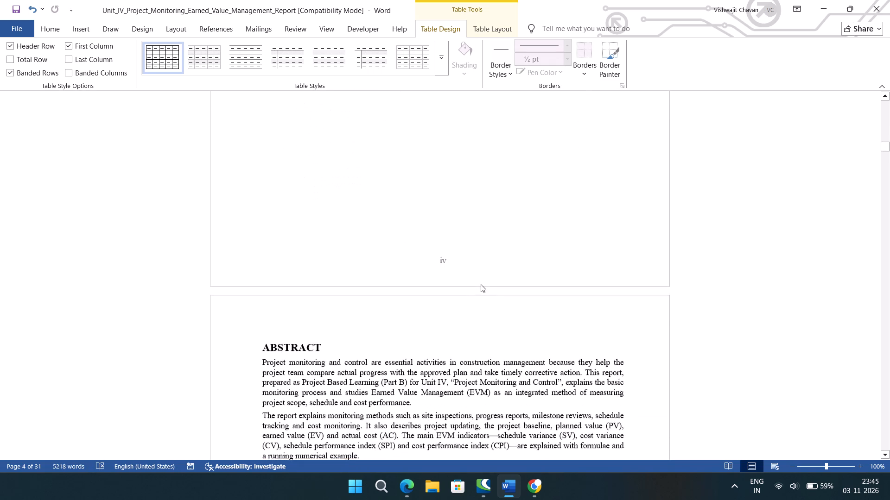
scroll(481, 284, up, 3)
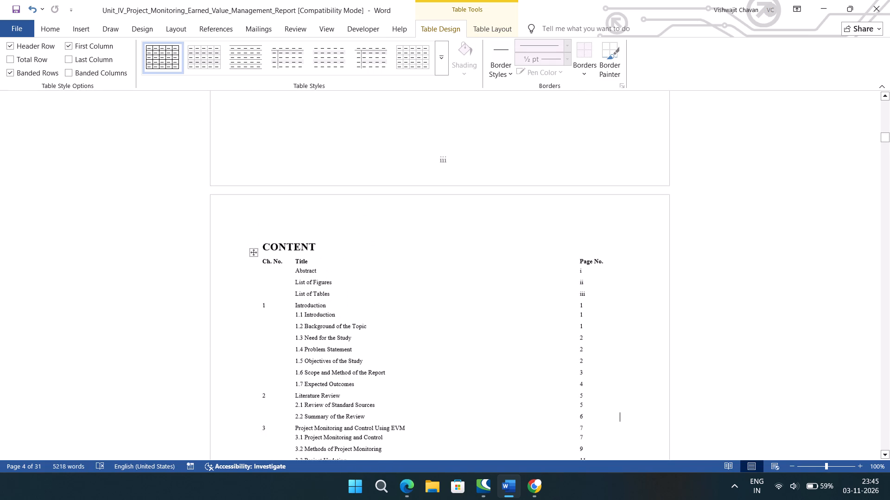
scroll(481, 284, down, 1)
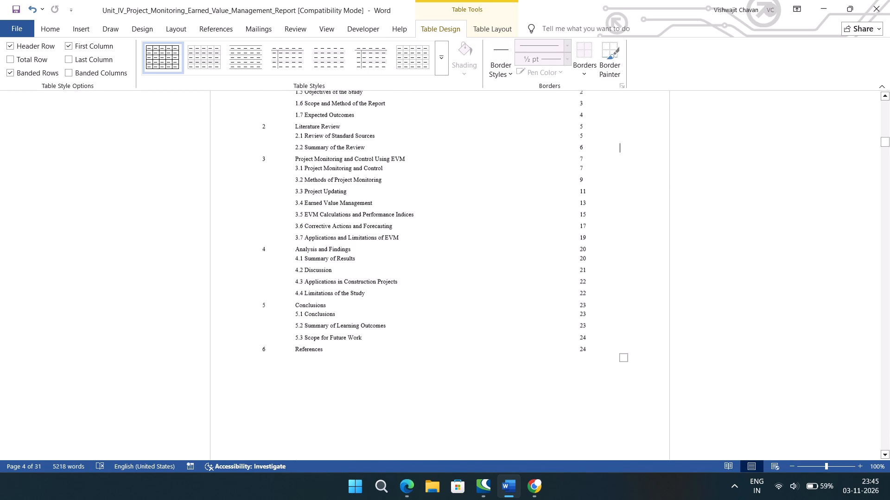
scroll(481, 284, down, 2)
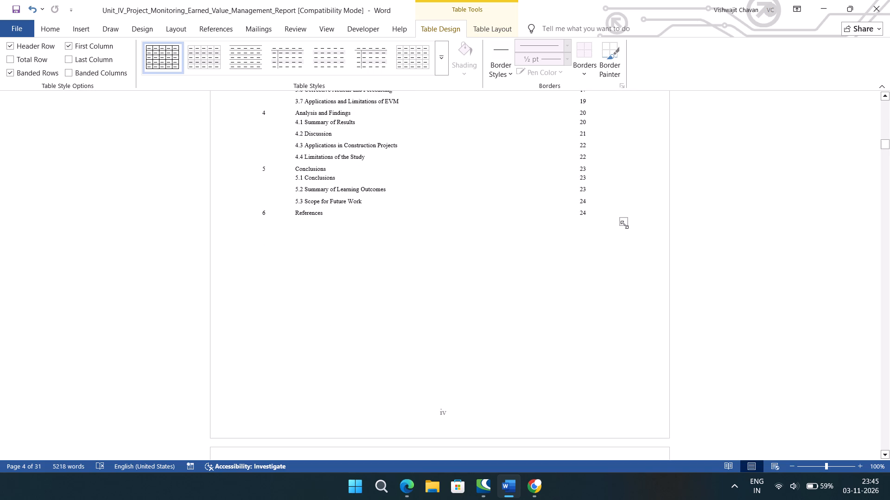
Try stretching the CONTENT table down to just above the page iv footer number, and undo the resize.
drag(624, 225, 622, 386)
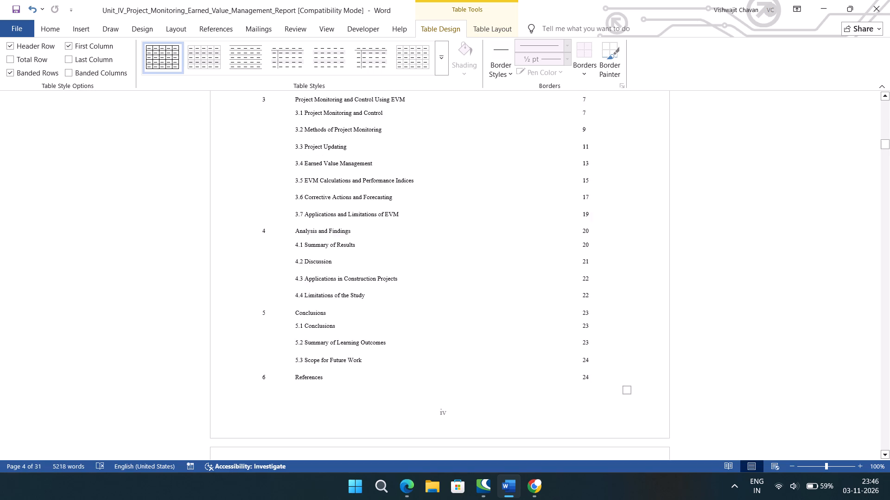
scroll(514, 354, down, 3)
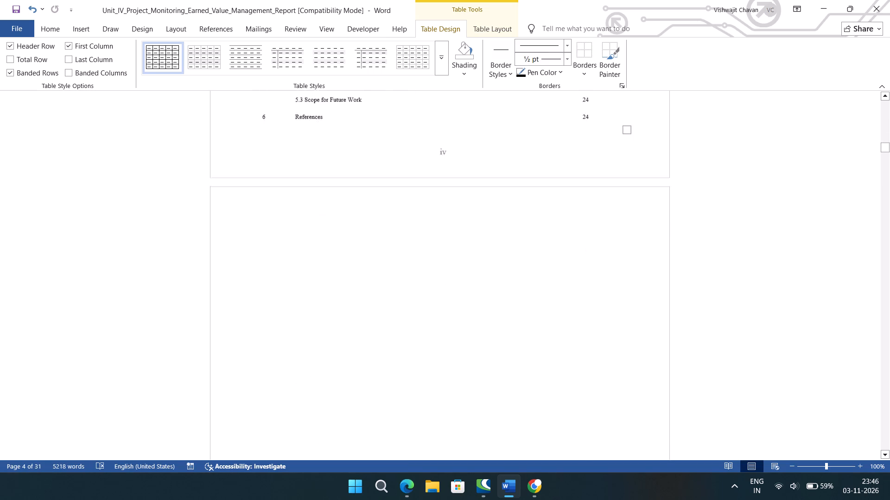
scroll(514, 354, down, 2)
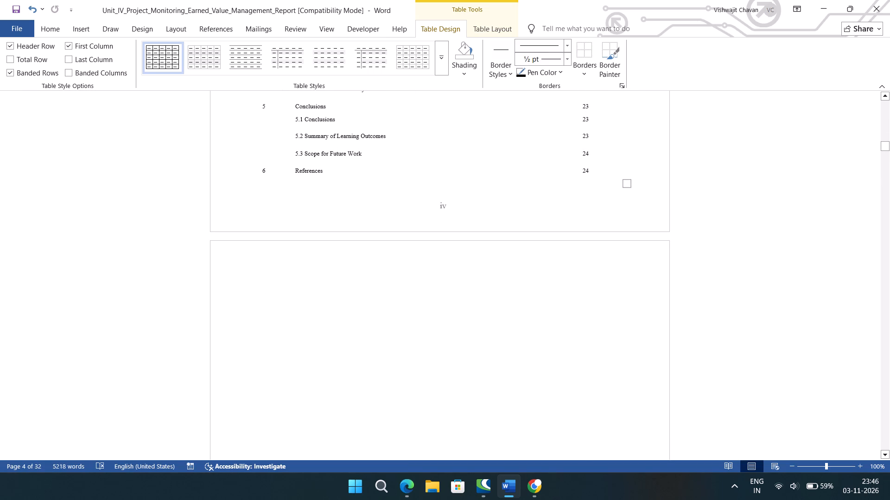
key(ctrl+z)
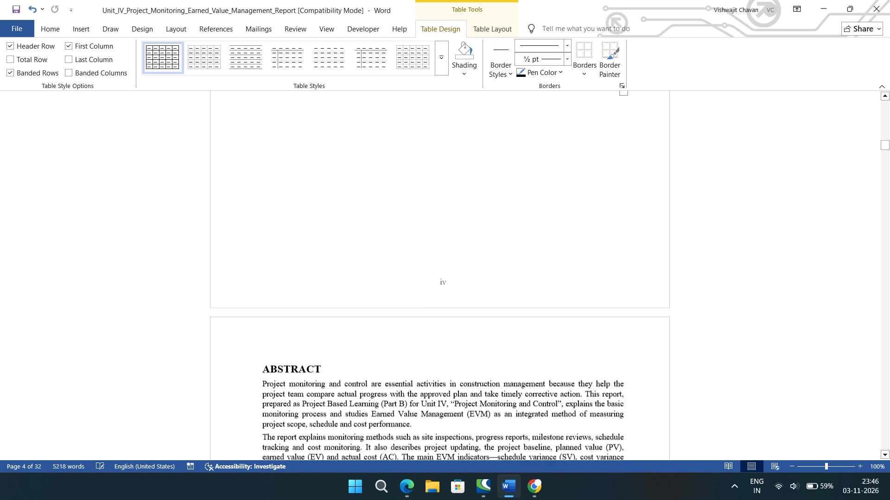
Stretch the CONTENT table's lower edge moderately downward, spacing out its rows while keeping the table on page iv.
scroll(512, 360, up, 1)
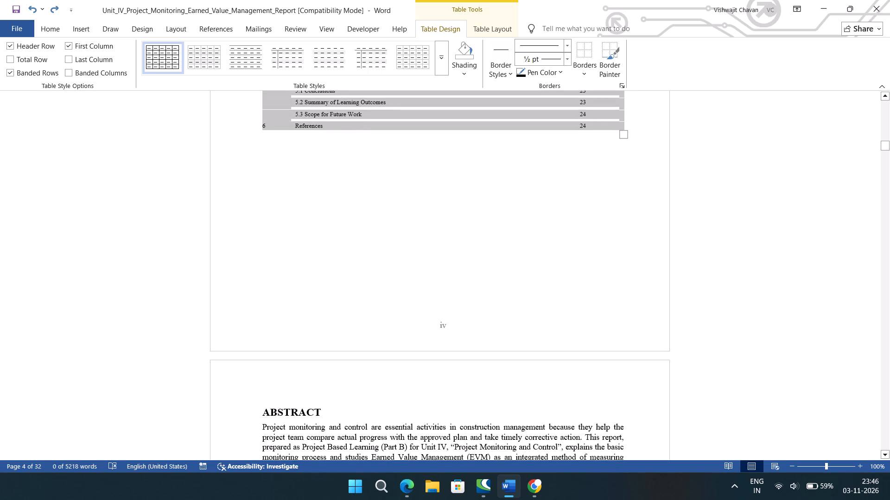
drag(621, 136, 623, 200)
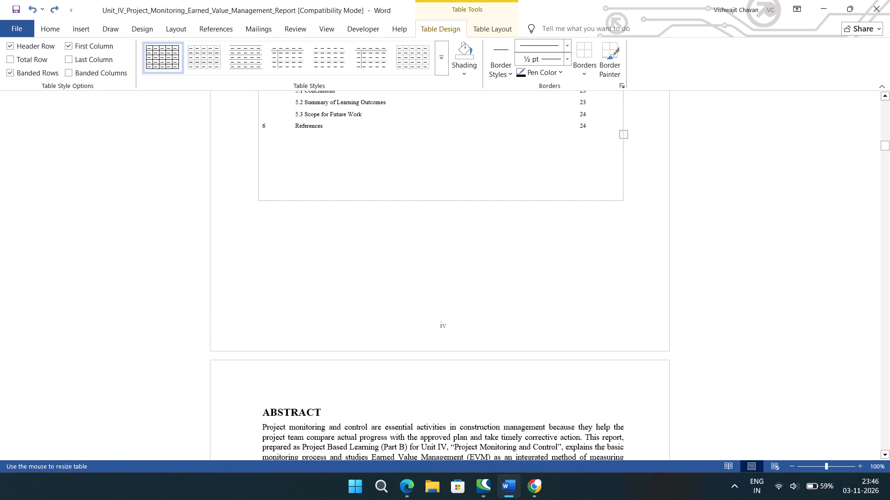
drag(623, 200, 625, 231)
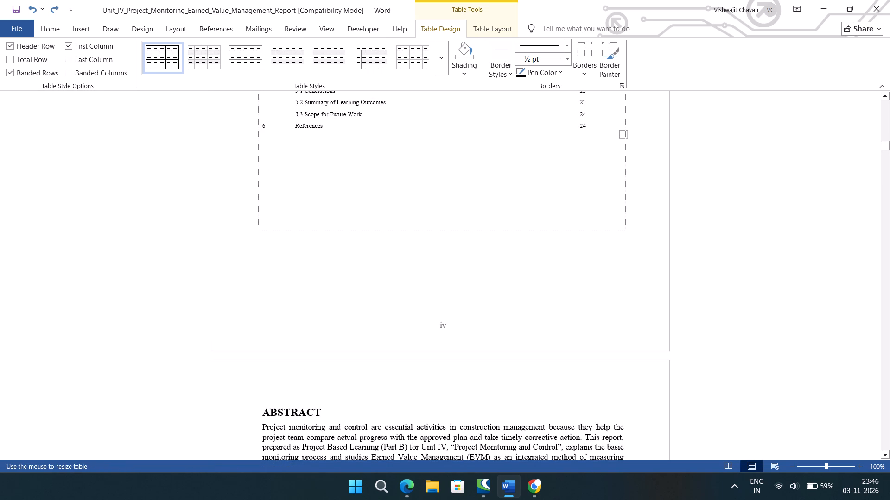
drag(625, 231, 624, 223)
scroll(527, 251, down, 4)
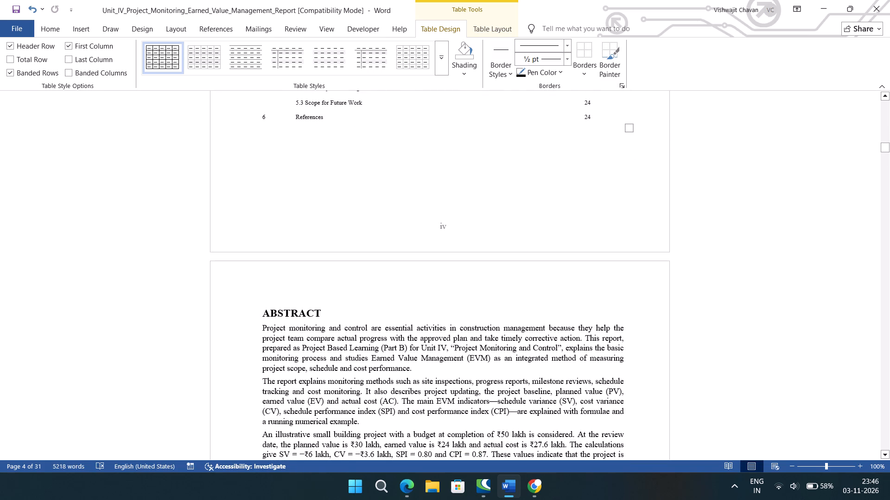
drag(629, 129, 629, 133)
Set the line spacing of the whole CONTENT table to 1.5 and check its layout down to the References row.
scroll(457, 188, up, 1)
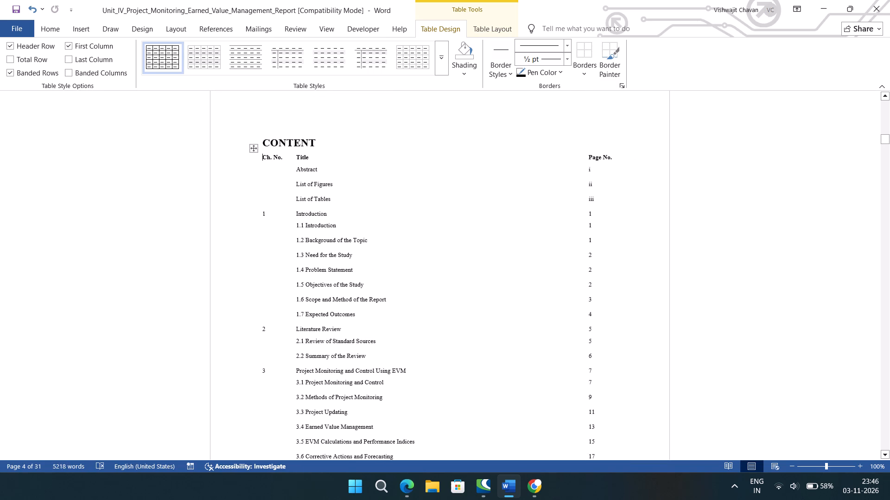
click(253, 149)
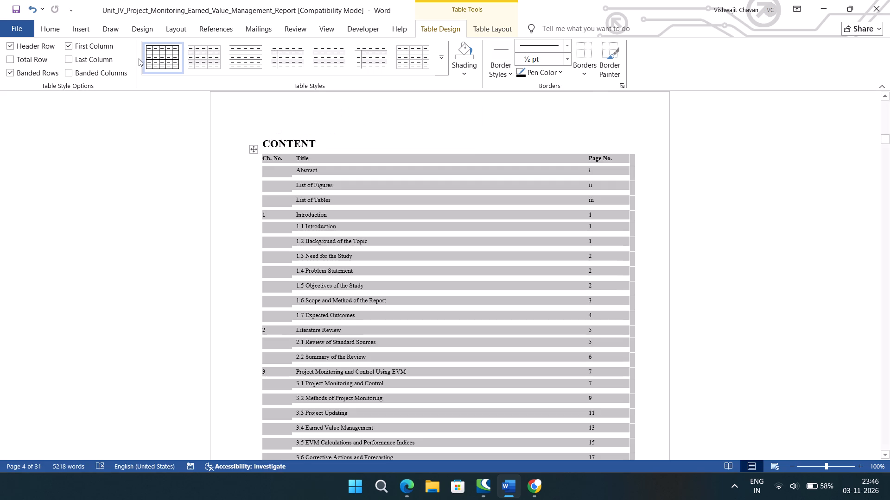
click(56, 30)
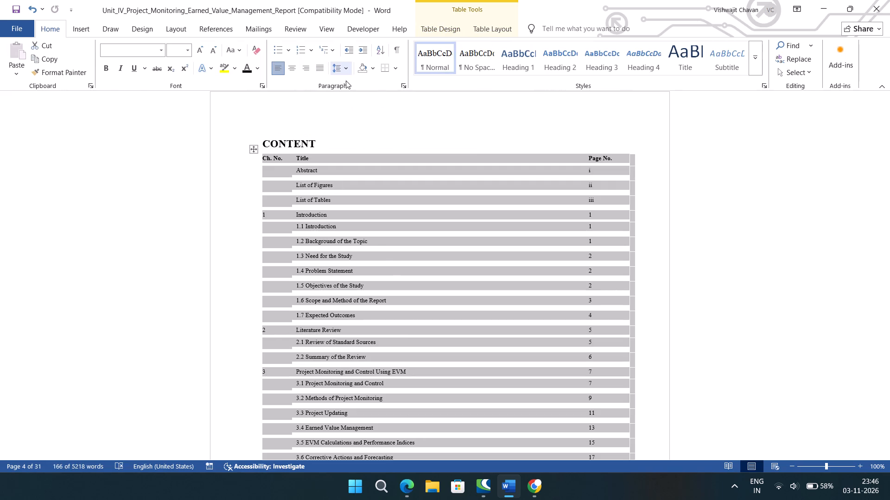
click(349, 69)
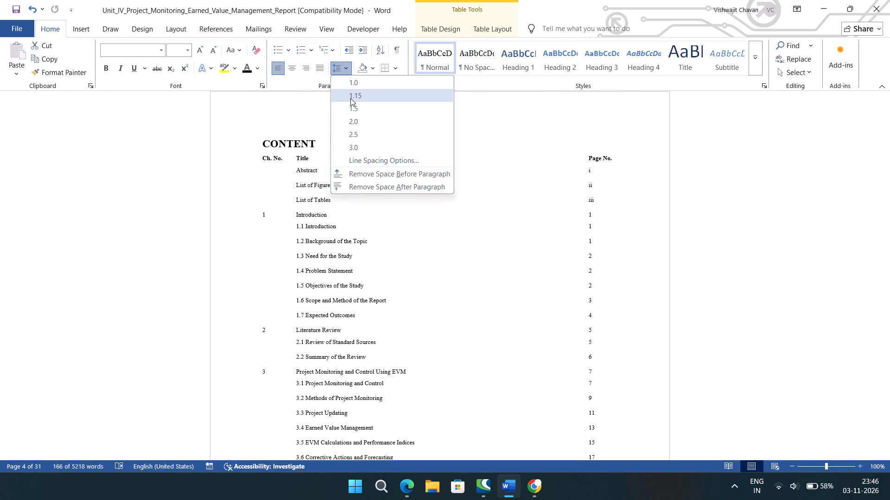
click(354, 108)
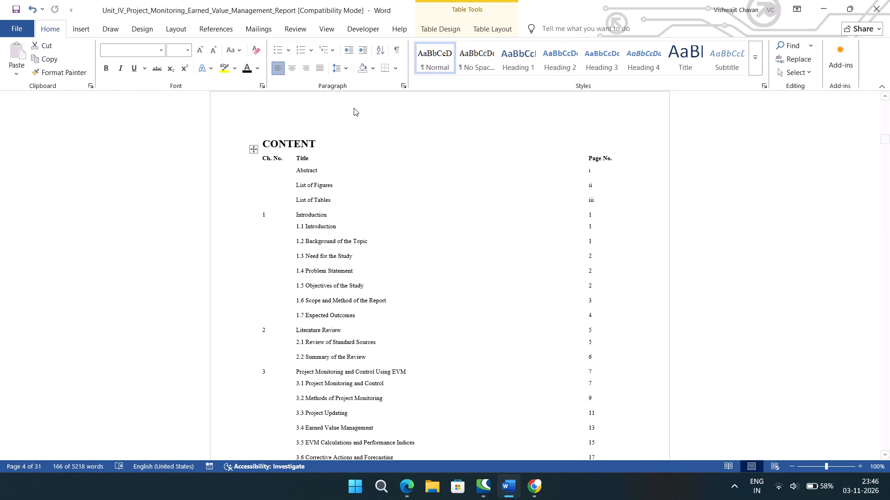
click(412, 206)
scroll(412, 206, down, 2)
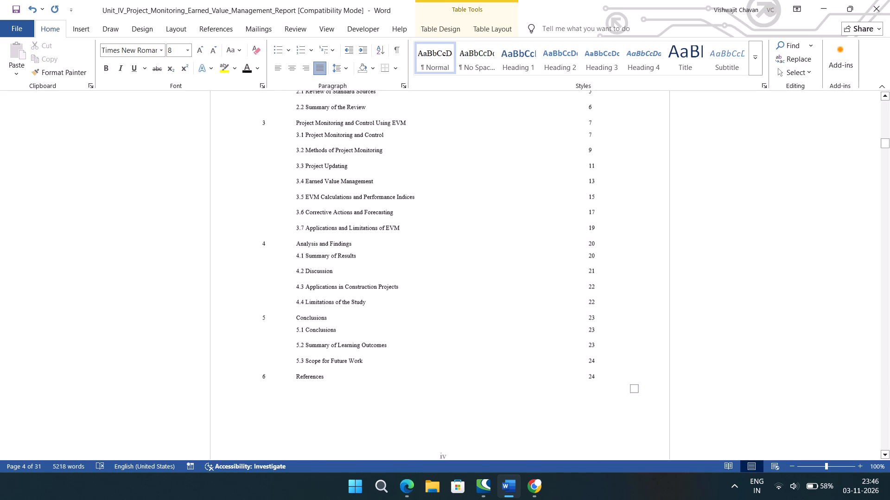
scroll(412, 206, down, 2)
scroll(412, 206, up, 2)
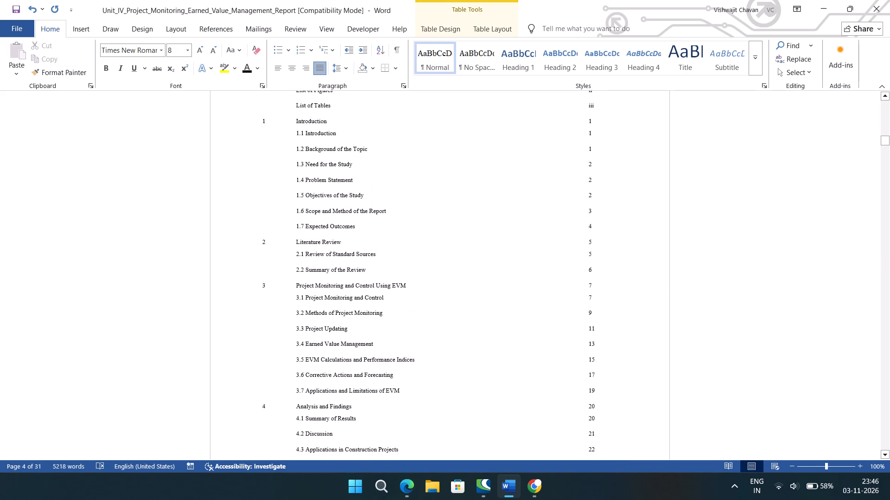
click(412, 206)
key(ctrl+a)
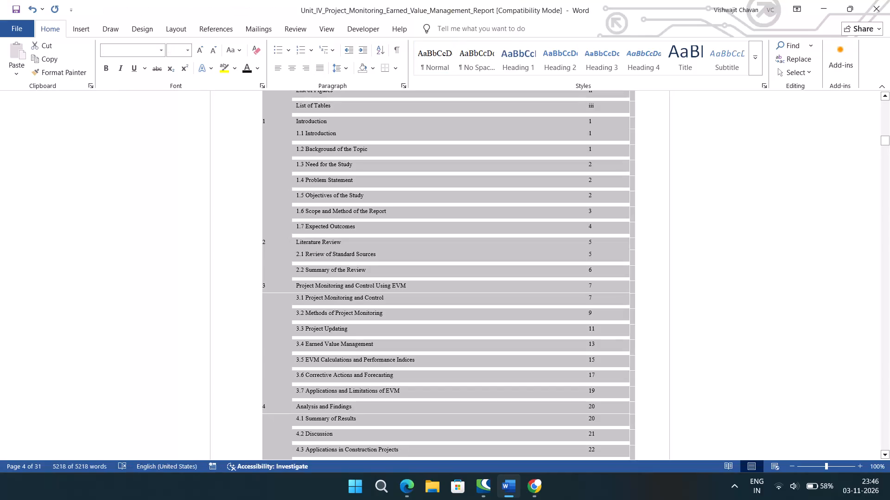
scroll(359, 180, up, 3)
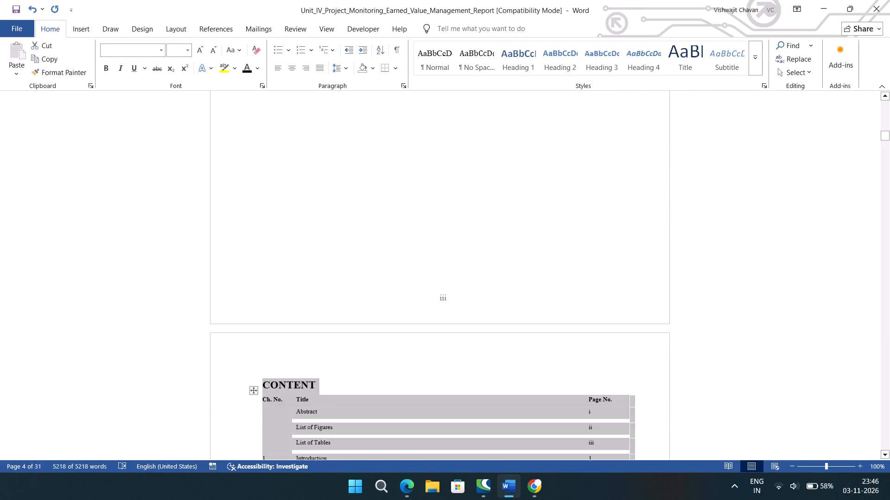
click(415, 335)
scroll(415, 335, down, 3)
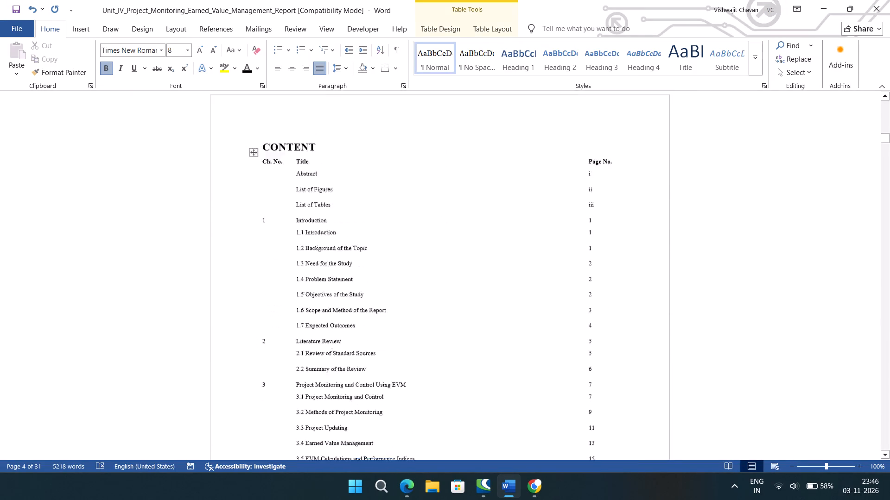
Enlarge the text of the whole CONTENT table to 9 pt and check that it fits on its page.
click(254, 219)
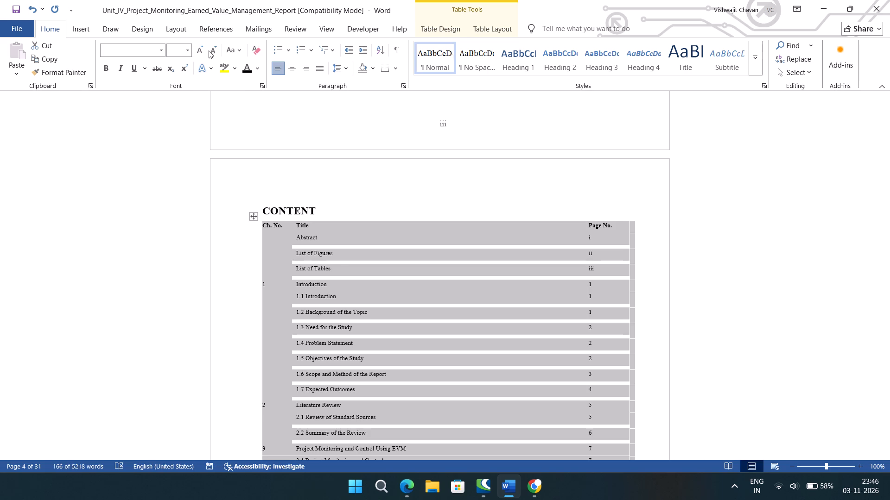
click(189, 50)
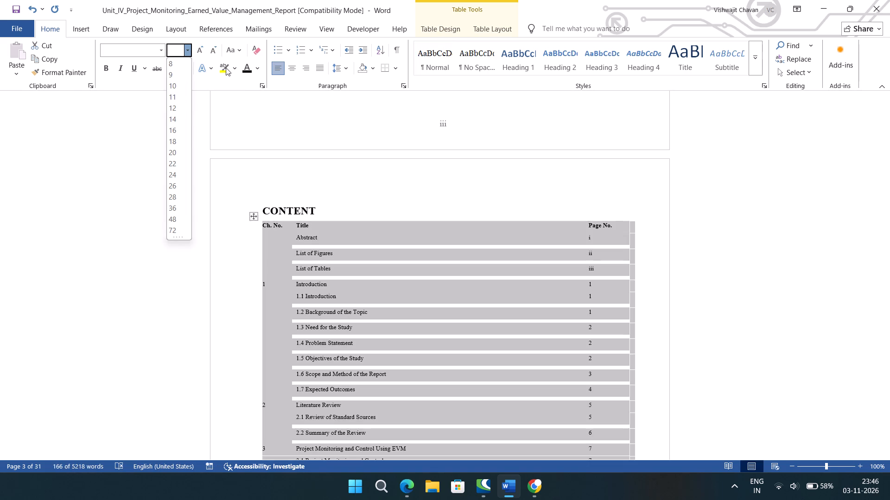
click(211, 50)
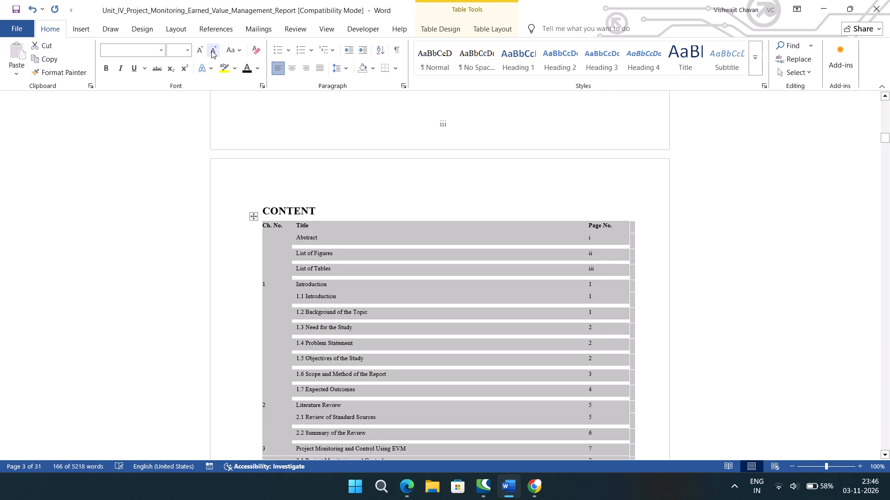
click(198, 50)
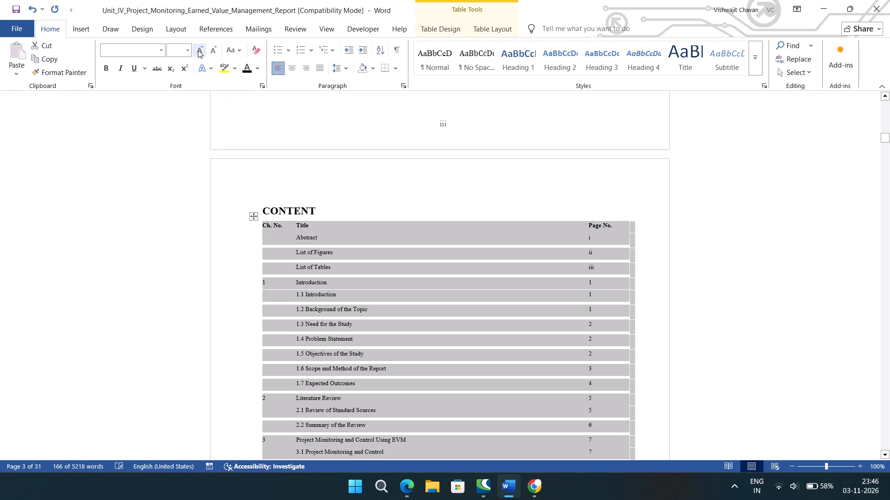
click(198, 50)
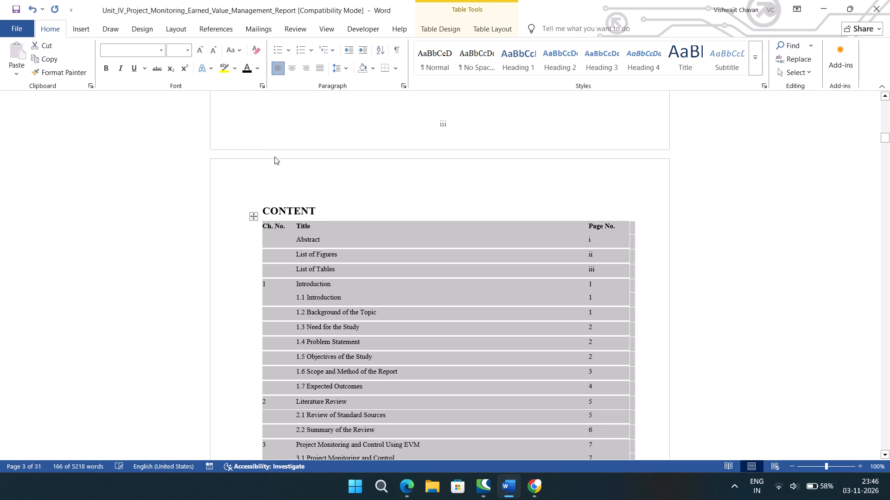
click(396, 258)
scroll(396, 258, down, 2)
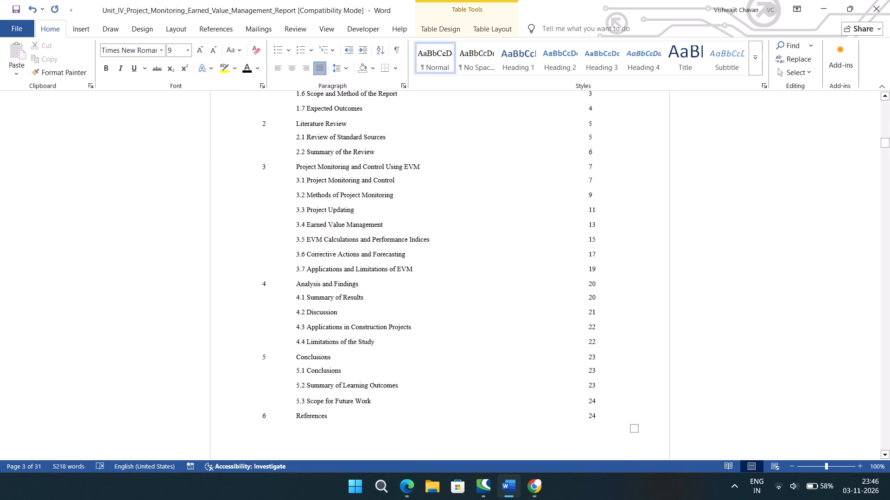
scroll(396, 258, down, 4)
scroll(396, 258, up, 1)
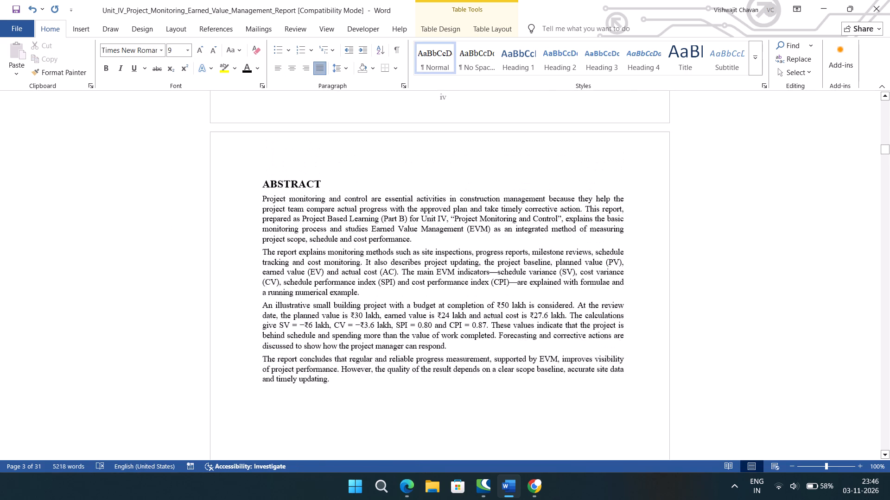
Center the CONTENT heading above the contents table.
scroll(396, 258, up, 2)
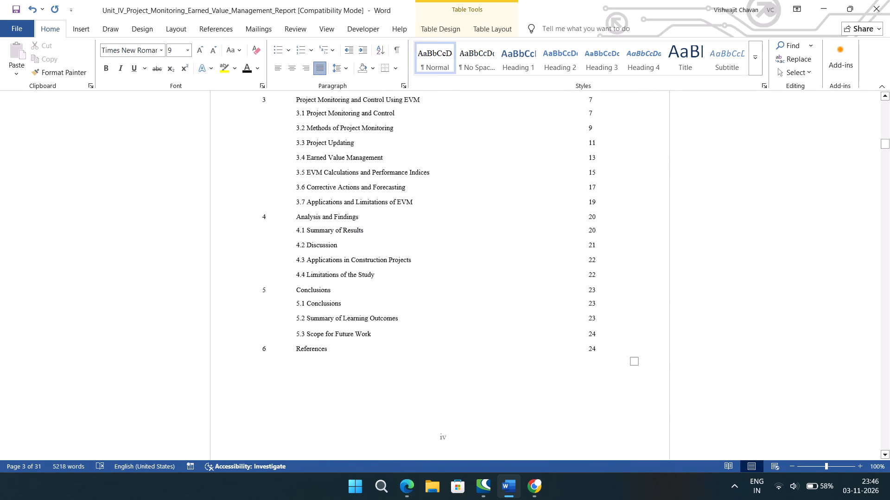
scroll(396, 258, up, 2)
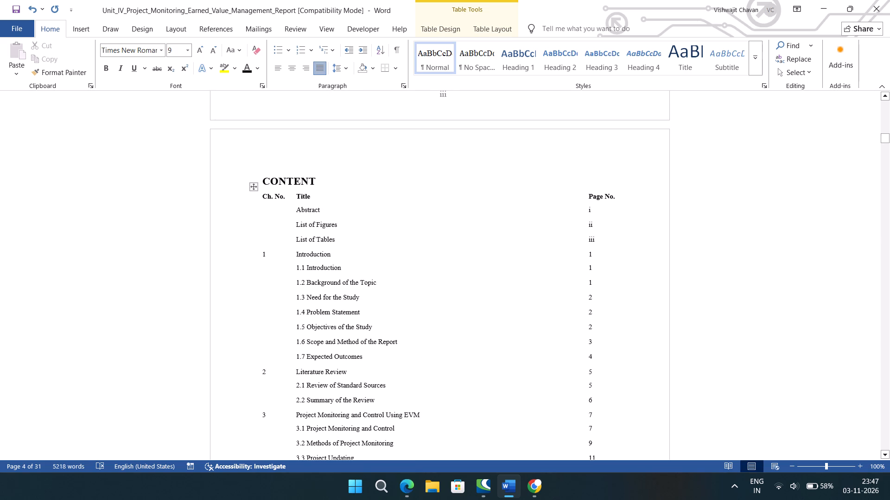
click(261, 177)
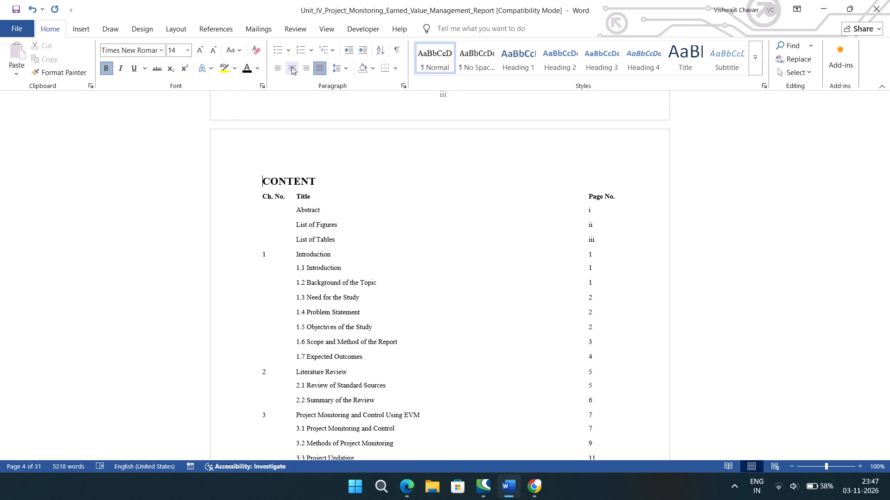
click(292, 67)
Center the ABSTRACT heading on the page after the contents table.
scroll(407, 257, down, 1)
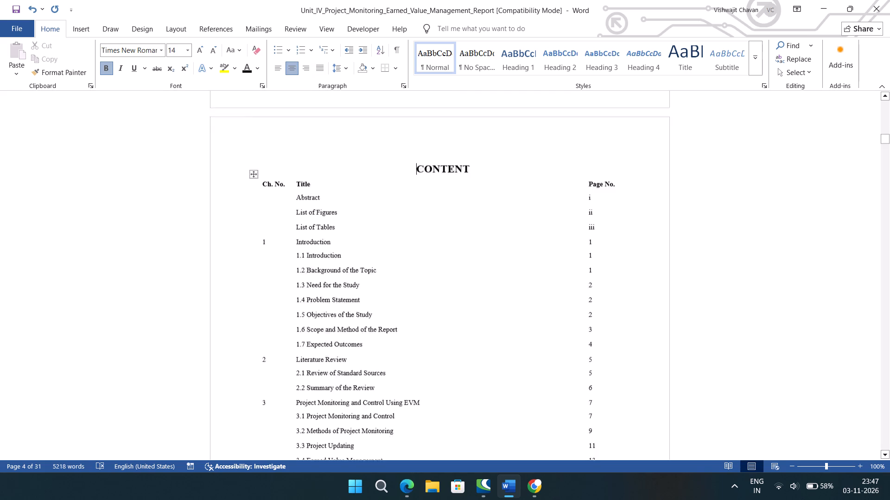
scroll(407, 257, down, 4)
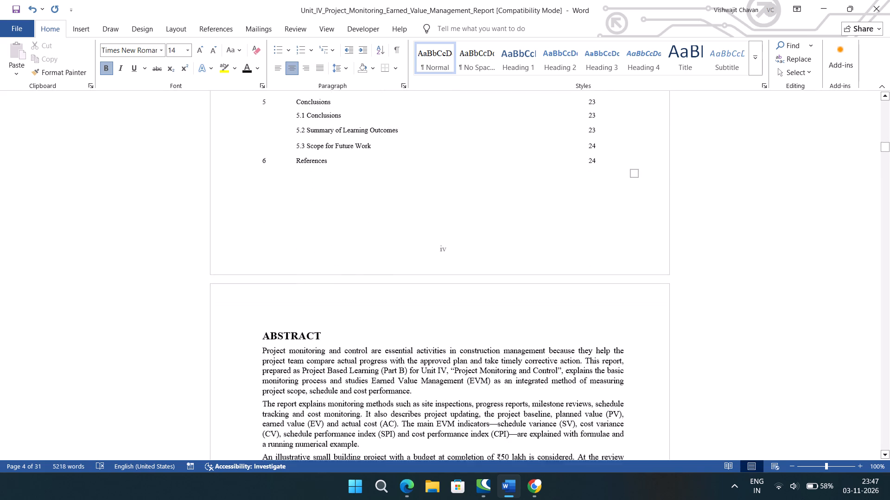
scroll(407, 257, down, 2)
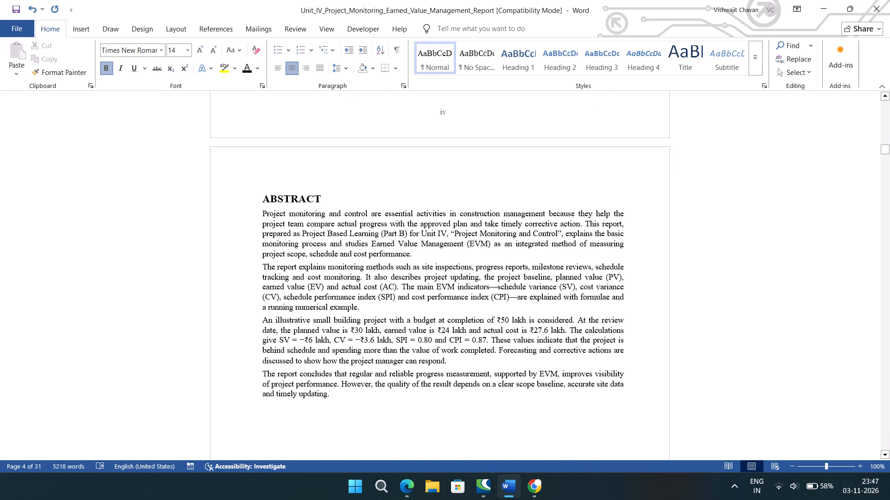
click(263, 199)
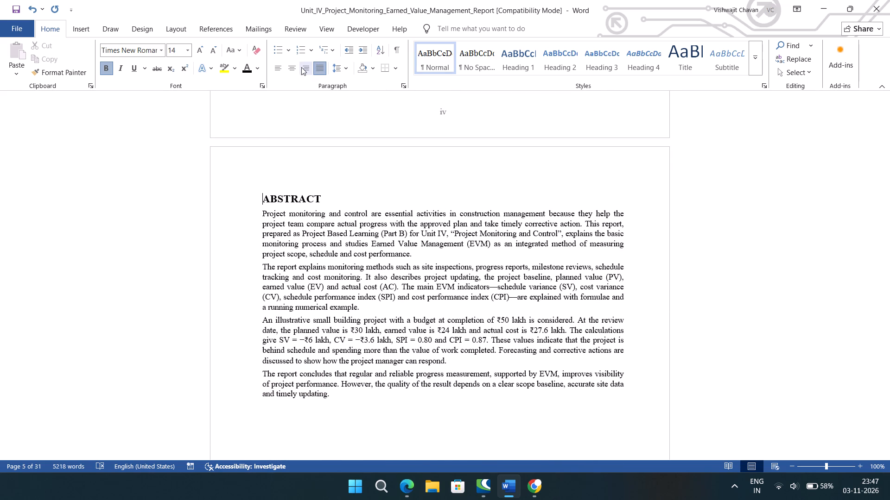
click(292, 67)
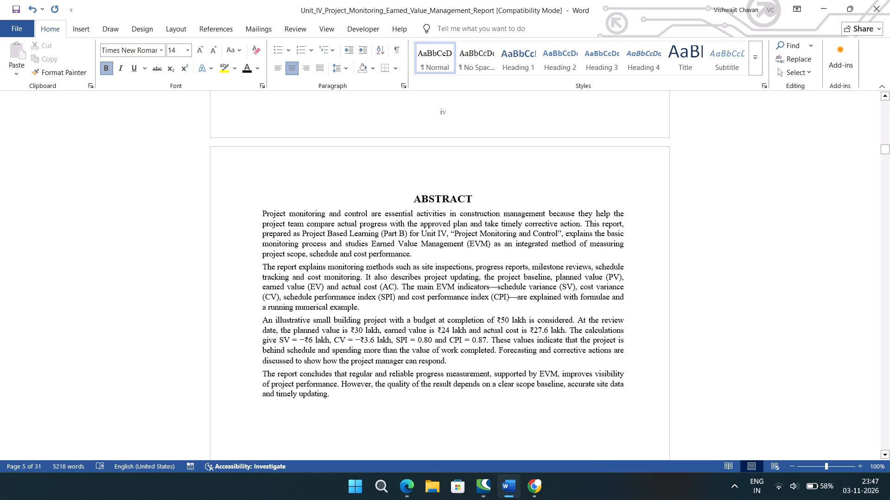
Set the line spacing of all four ABSTRACT body paragraphs to 1.5.
drag(260, 210, 329, 402)
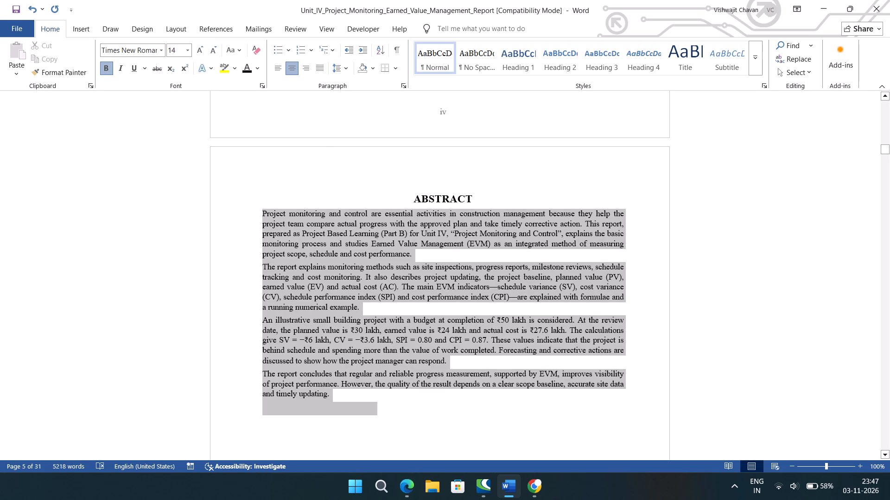
drag(329, 402, 335, 395)
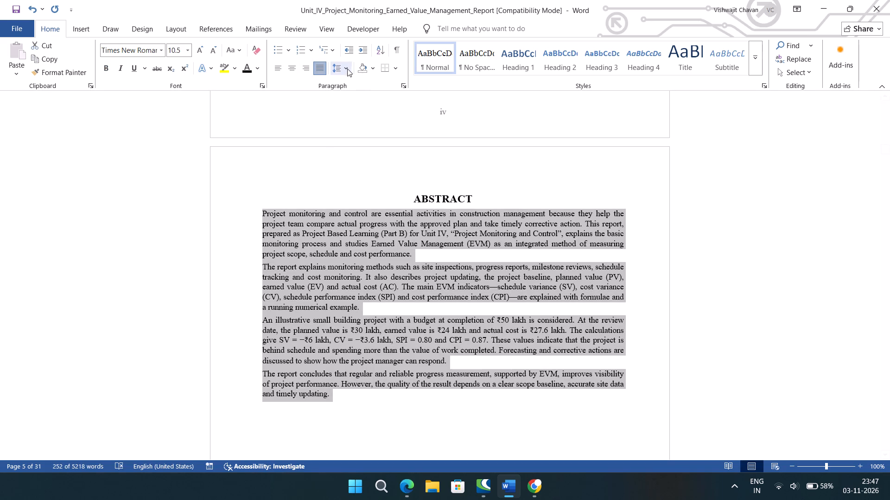
click(345, 67)
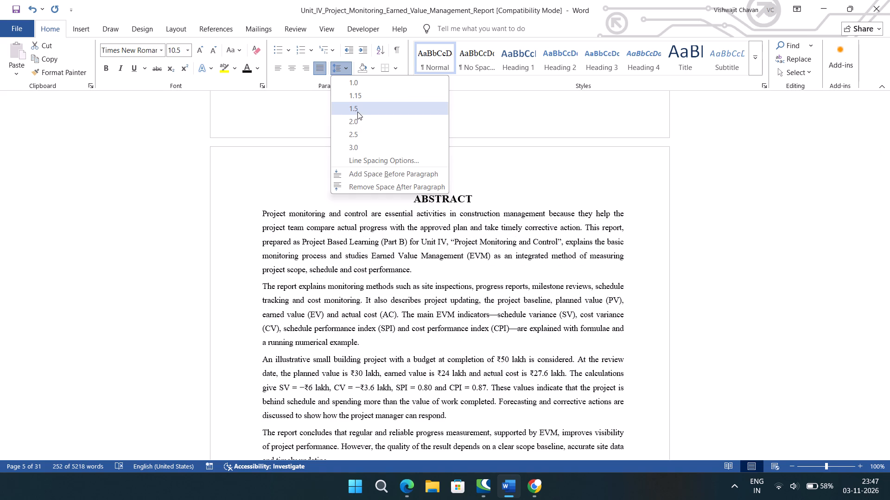
click(357, 112)
click(406, 225)
Apply the plain grid table style to the whole LIST OF FIGURES table and remove all its borders.
scroll(406, 225, down, 2)
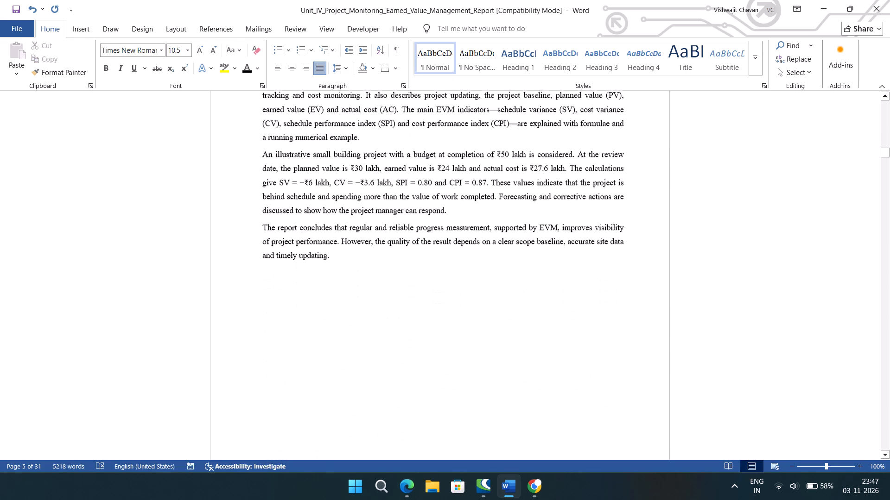
scroll(406, 225, down, 3)
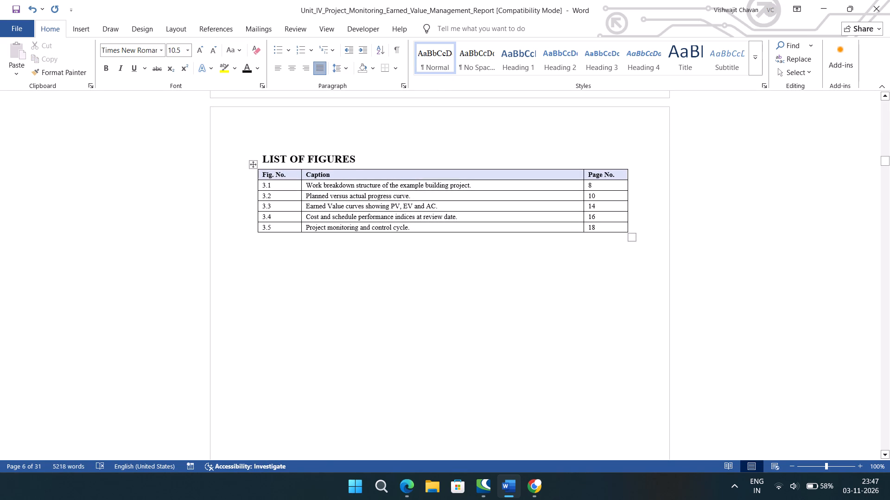
click(254, 167)
click(284, 187)
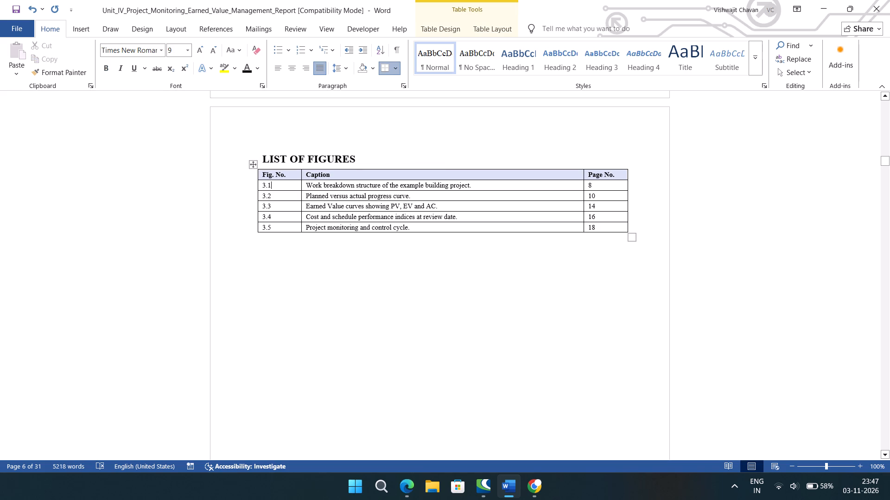
click(251, 164)
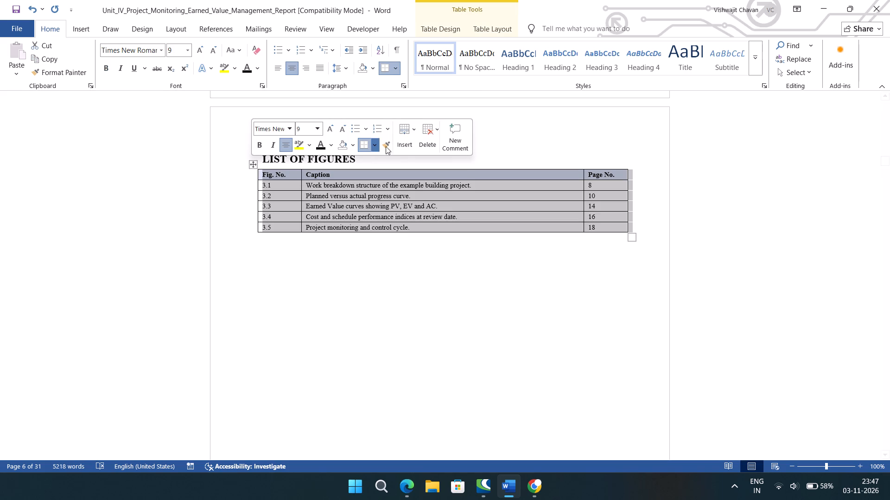
click(442, 32)
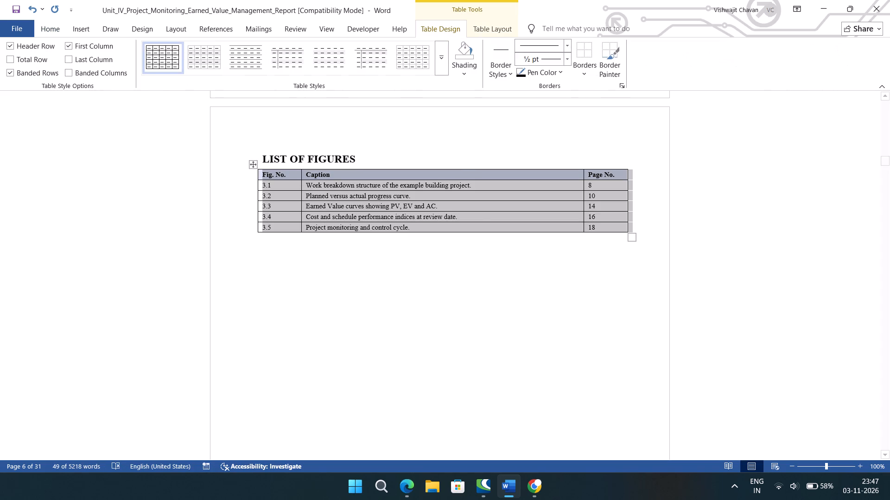
click(166, 65)
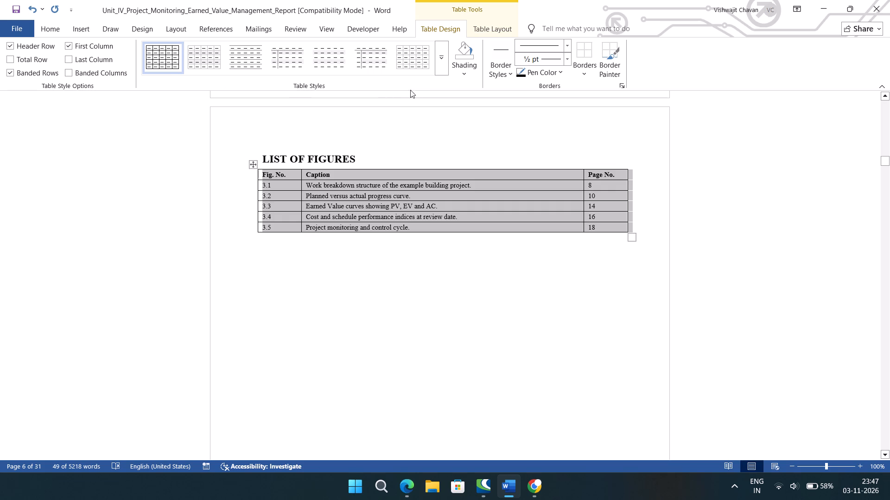
click(583, 77)
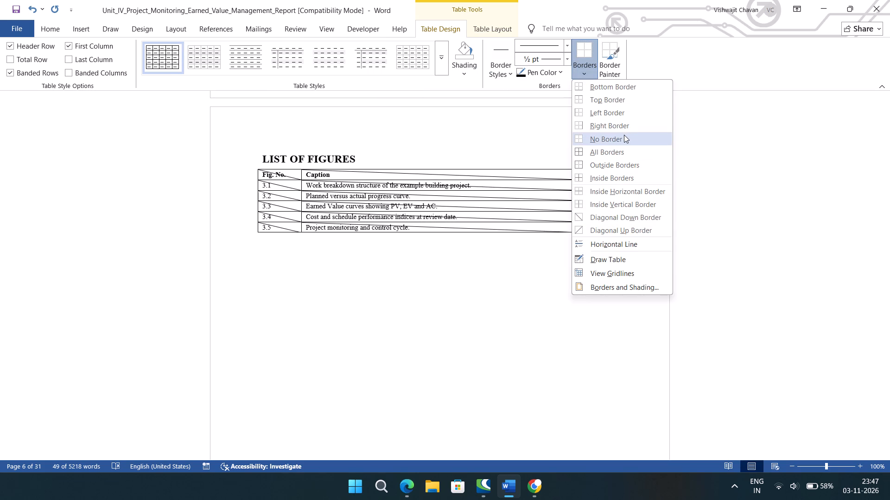
click(623, 135)
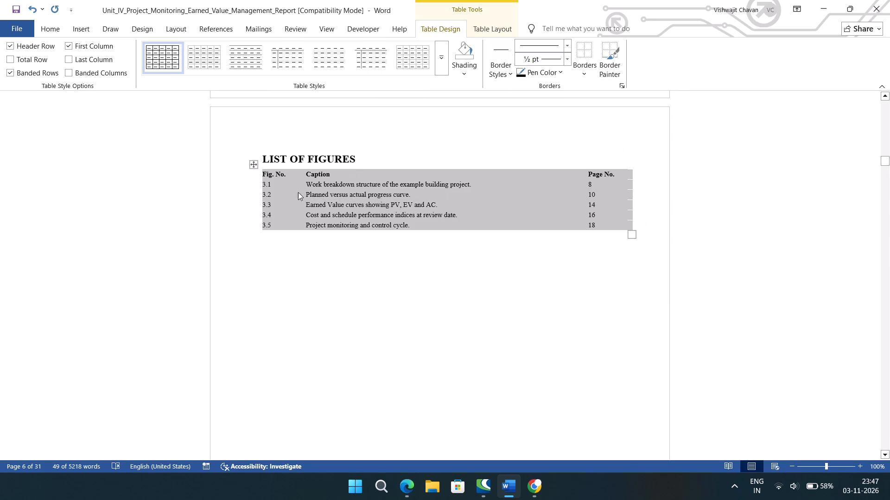
Enlarge the text of the whole LIST OF FIGURES table to 10 pt.
click(56, 30)
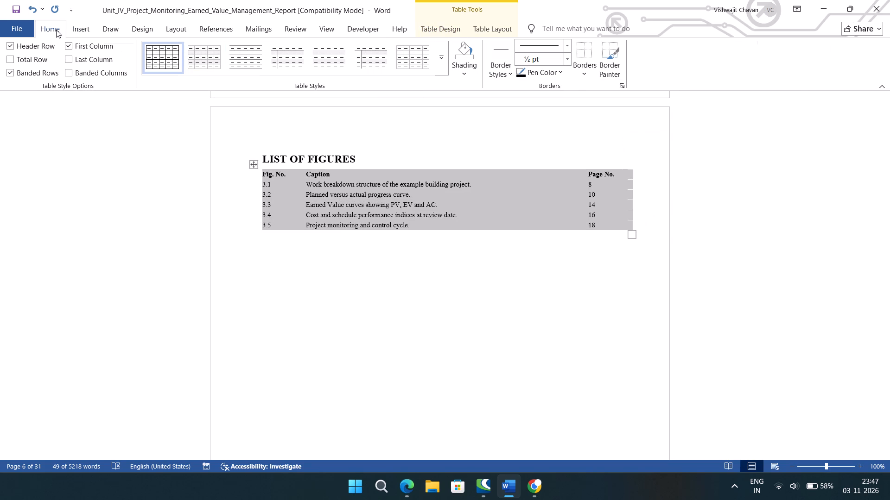
click(204, 50)
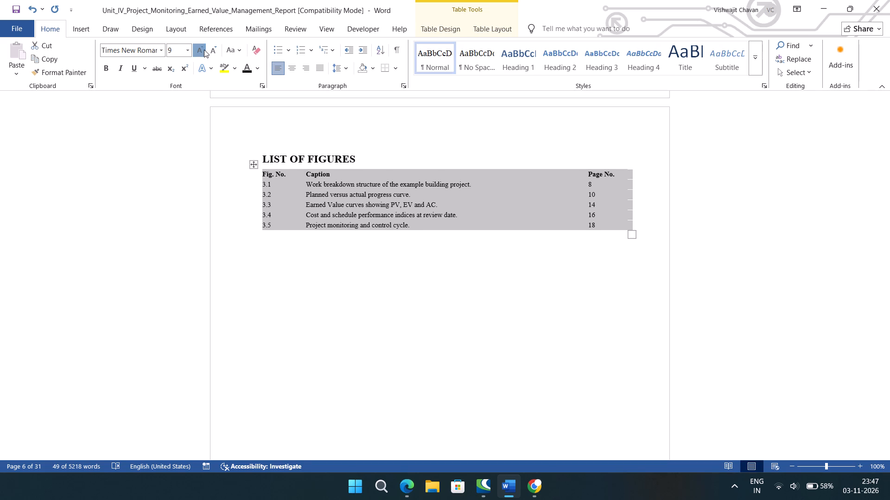
Center the LIST OF FIGURES heading above its table.
click(263, 156)
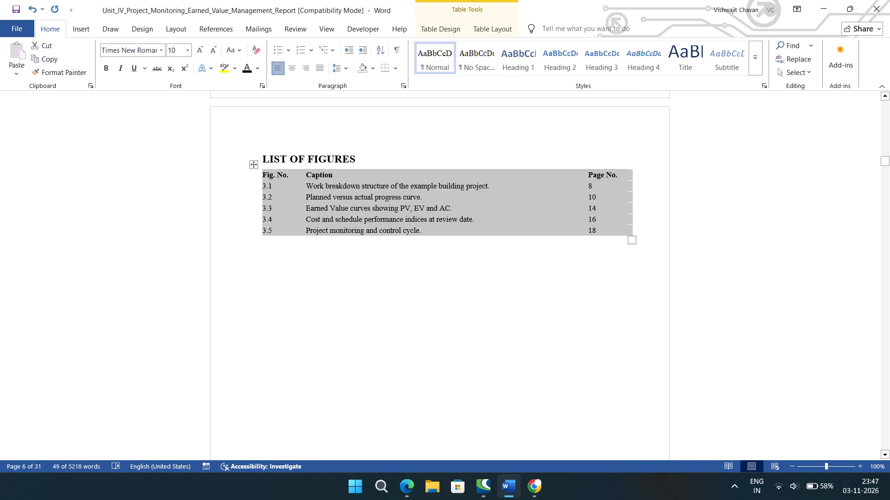
click(288, 69)
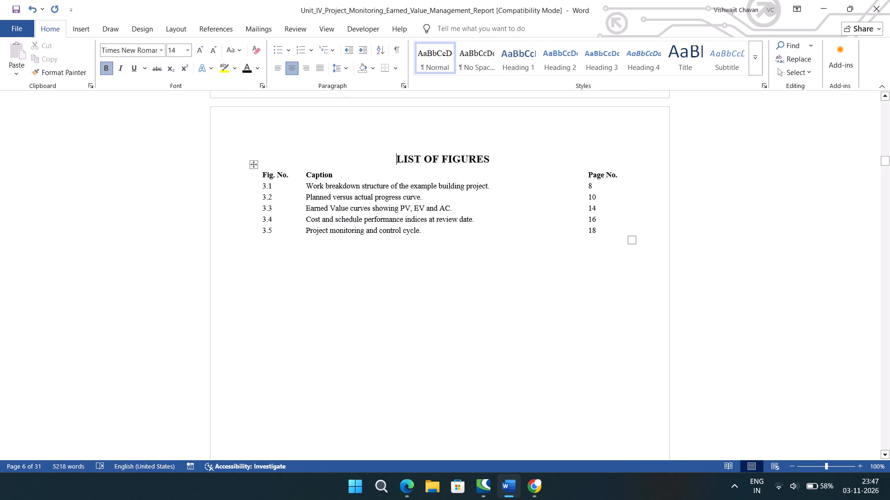
Set the line spacing of the whole LIST OF FIGURES table to 1.5.
click(253, 166)
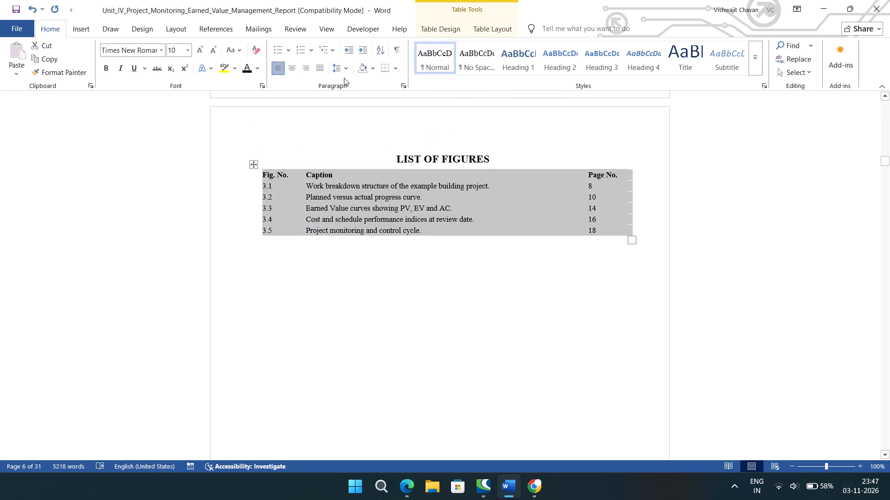
click(348, 72)
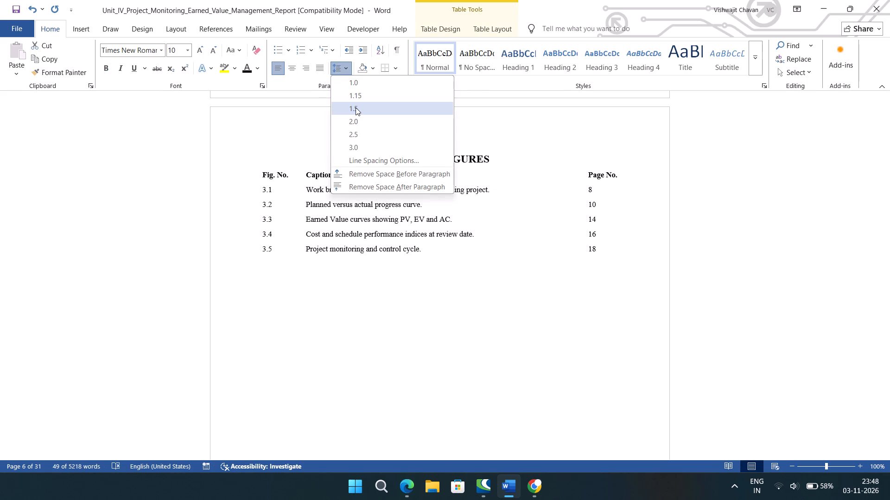
click(356, 107)
click(413, 291)
Apply the plain grid table style to the whole LIST OF TABLES table and remove all its borders.
scroll(413, 291, down, 8)
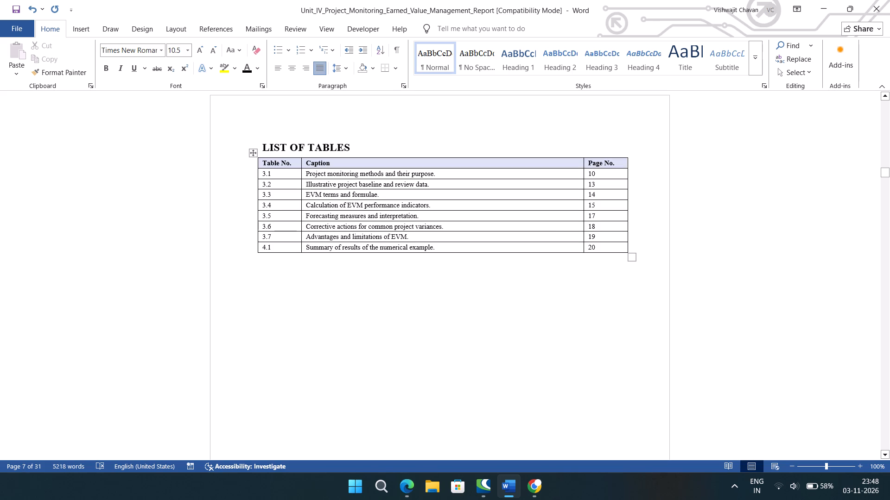
click(255, 155)
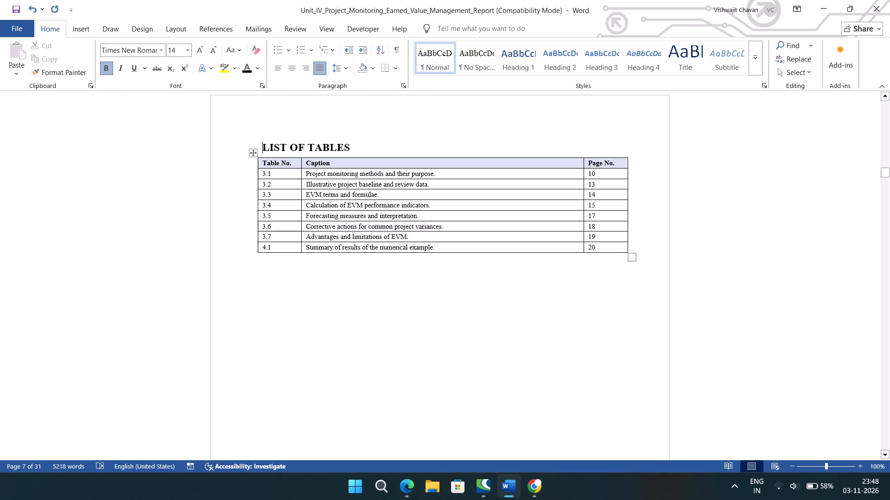
click(251, 152)
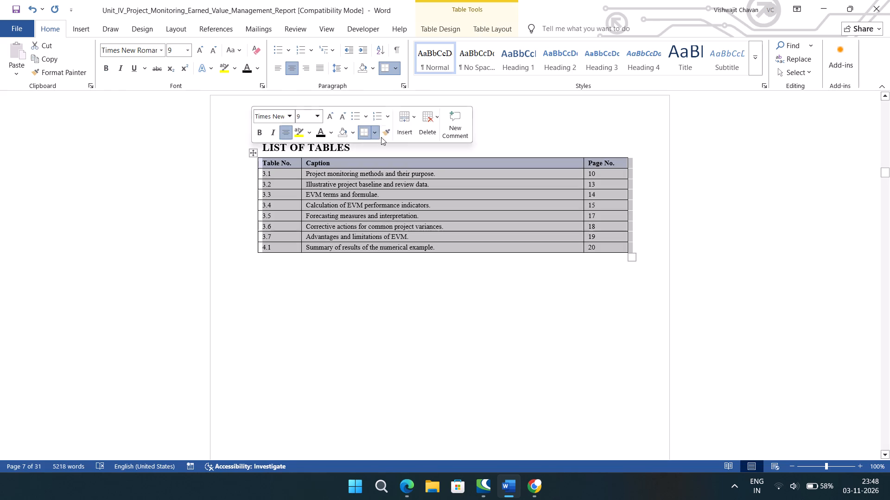
click(444, 27)
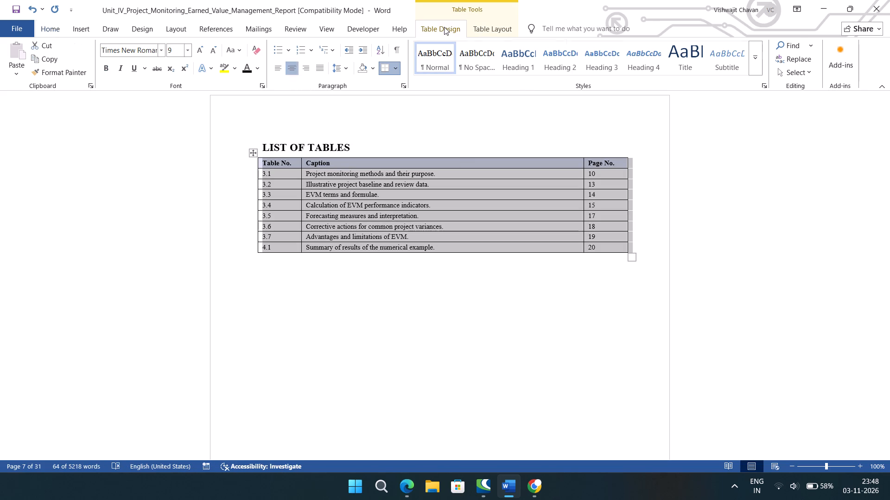
click(171, 62)
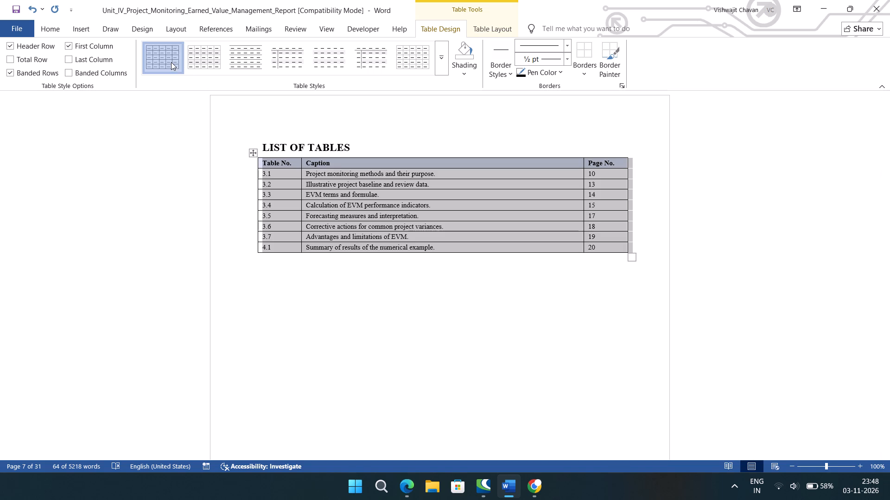
click(507, 75)
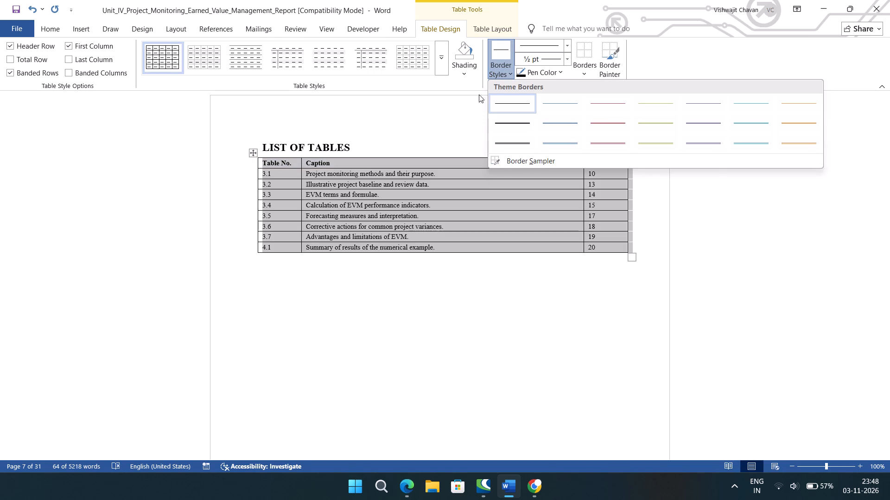
click(585, 72)
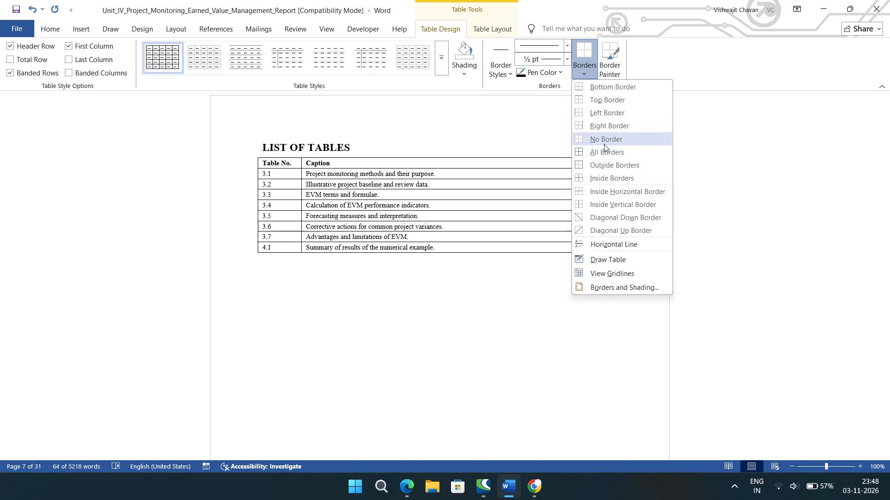
click(604, 144)
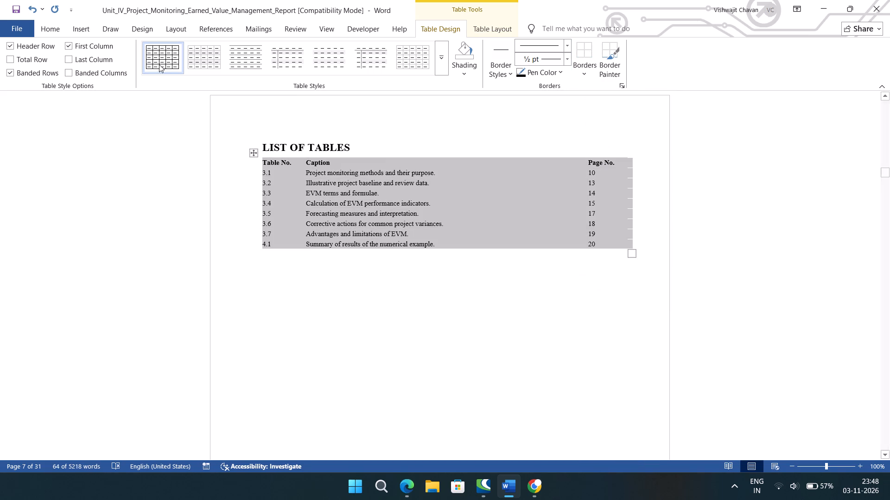
Enlarge the LIST OF TABLES table text to 10 pt and set its line spacing to 1.5.
click(55, 32)
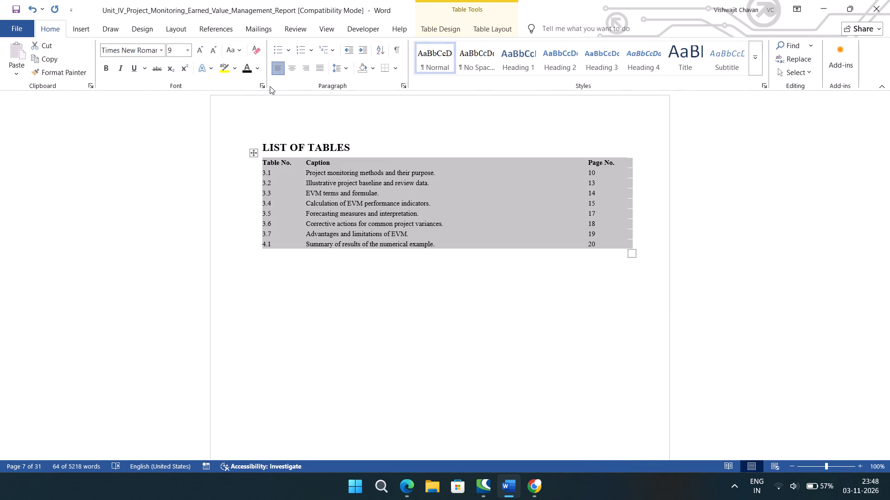
click(201, 50)
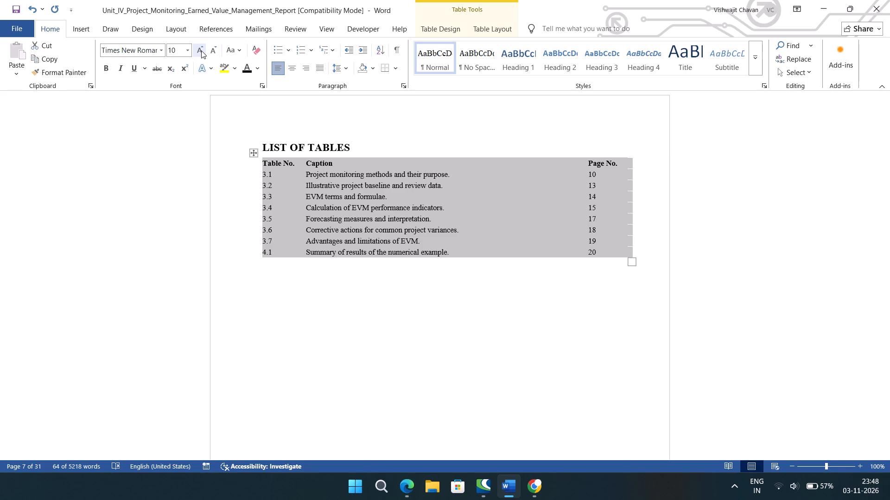
click(338, 71)
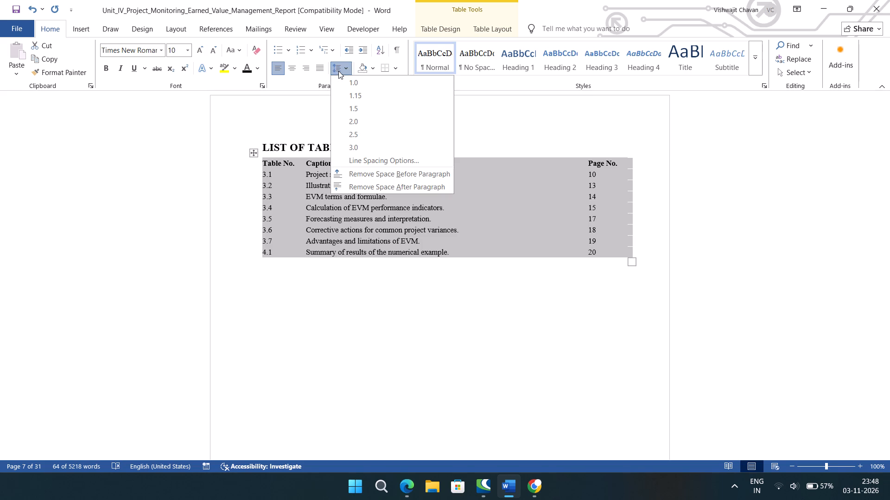
click(350, 107)
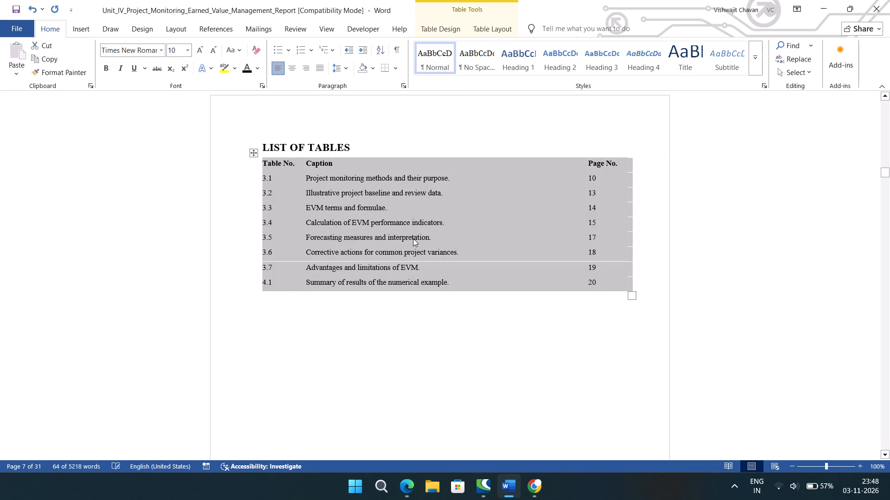
click(413, 238)
Center the LIST OF TABLES heading above its table and check the page against the LIST OF FIGURES page.
click(264, 147)
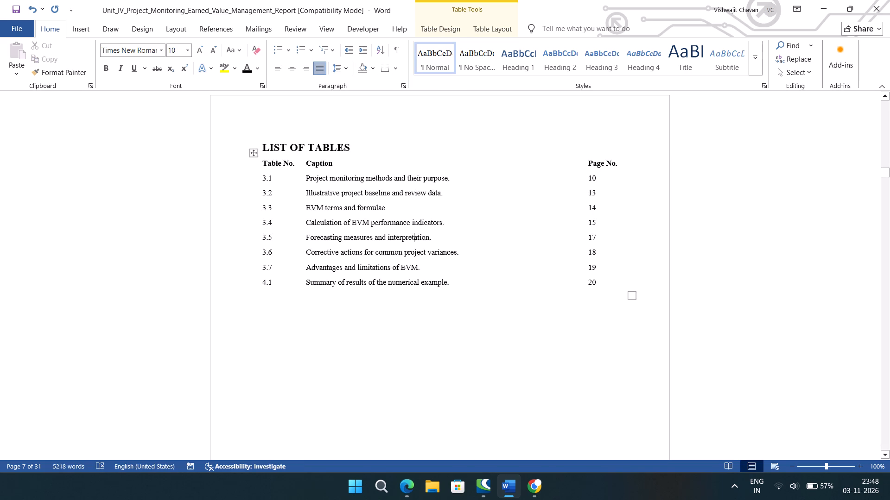
click(289, 67)
click(447, 224)
scroll(447, 224, up, 2)
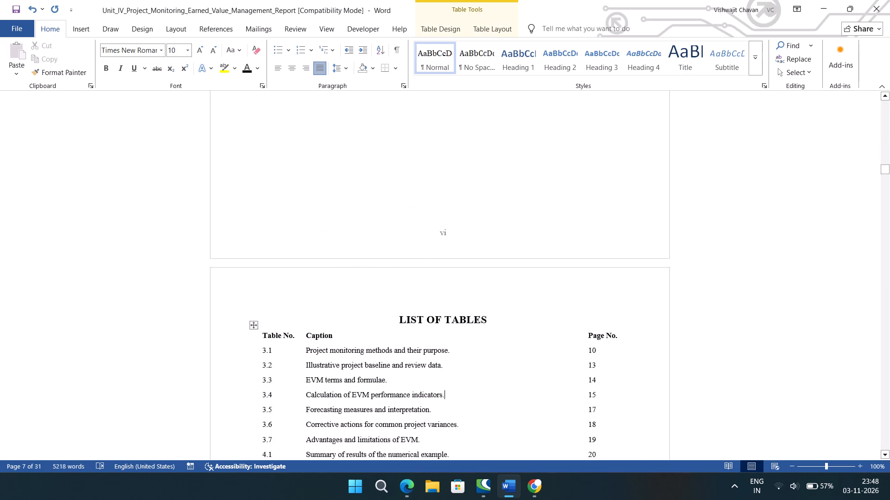
scroll(447, 224, up, 4)
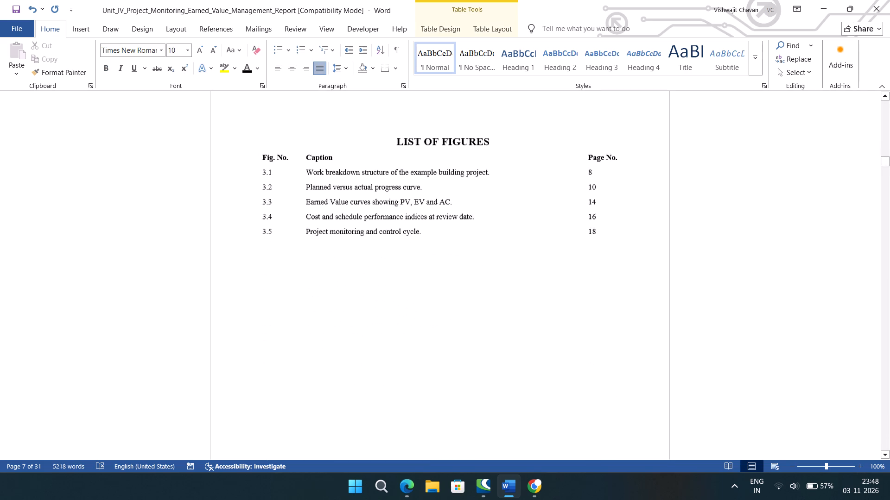
Center the CHAPTER 1 and INTRODUCTION headings at the start of the first chapter.
scroll(447, 224, down, 5)
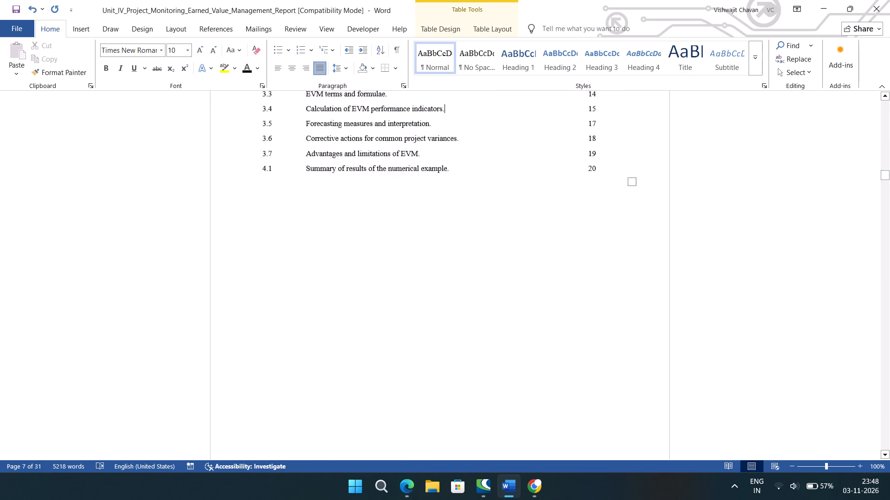
scroll(447, 224, down, 5)
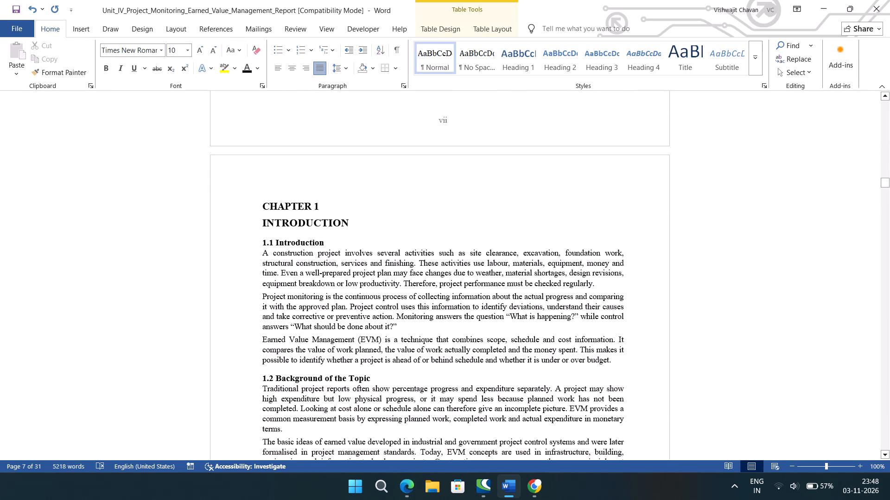
drag(261, 206, 304, 221)
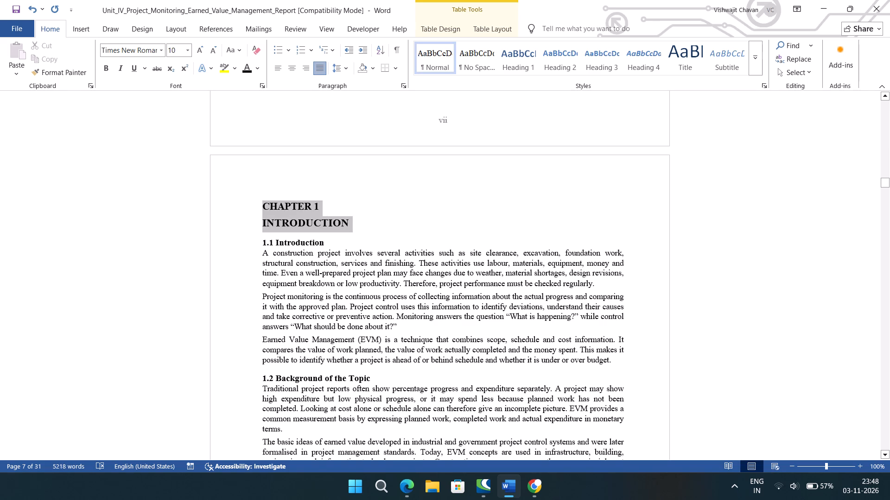
drag(304, 221, 307, 221)
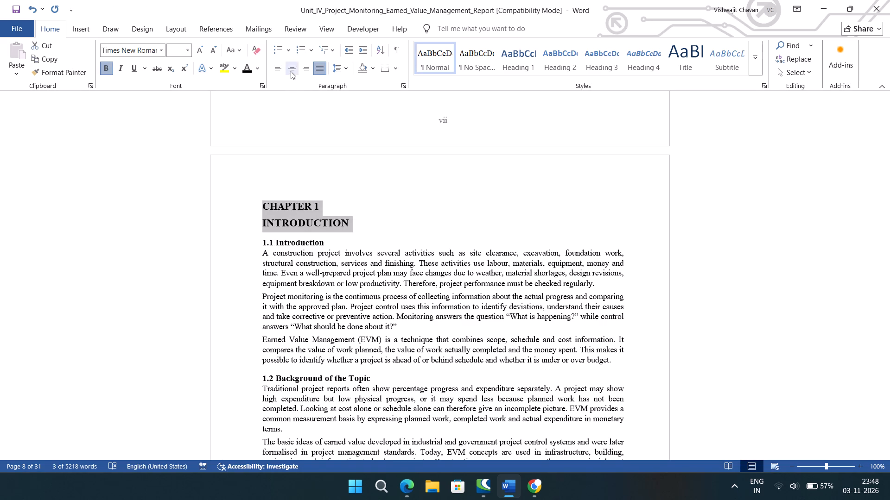
click(291, 71)
click(447, 306)
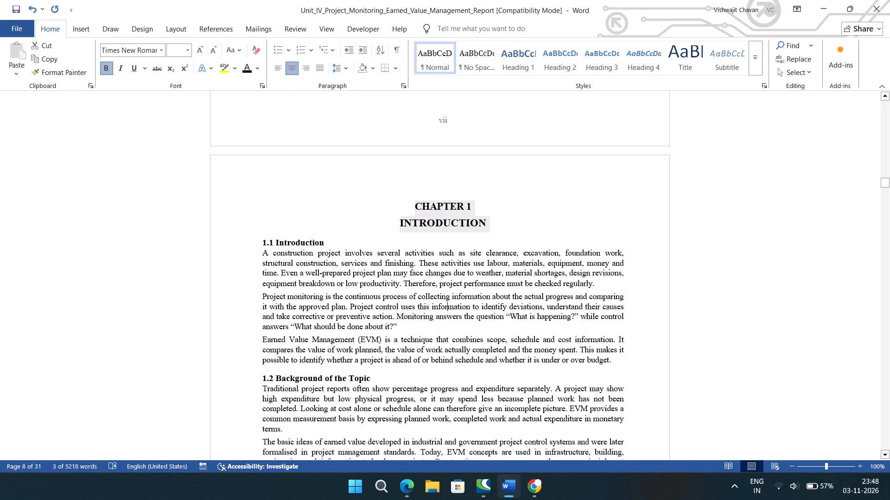
Set the line spacing of sections 1.1 Introduction and 1.2 Background of the Topic to 1.5.
scroll(447, 306, down, 4)
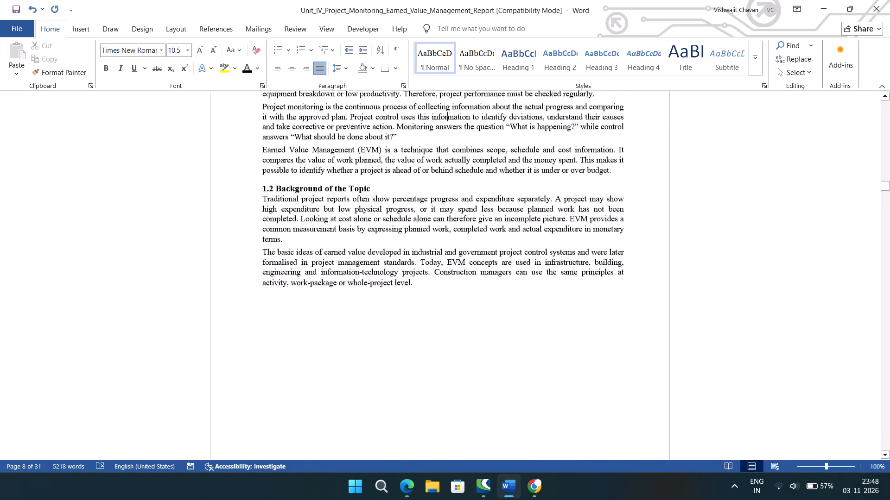
scroll(447, 306, up, 1)
scroll(417, 306, down, 1)
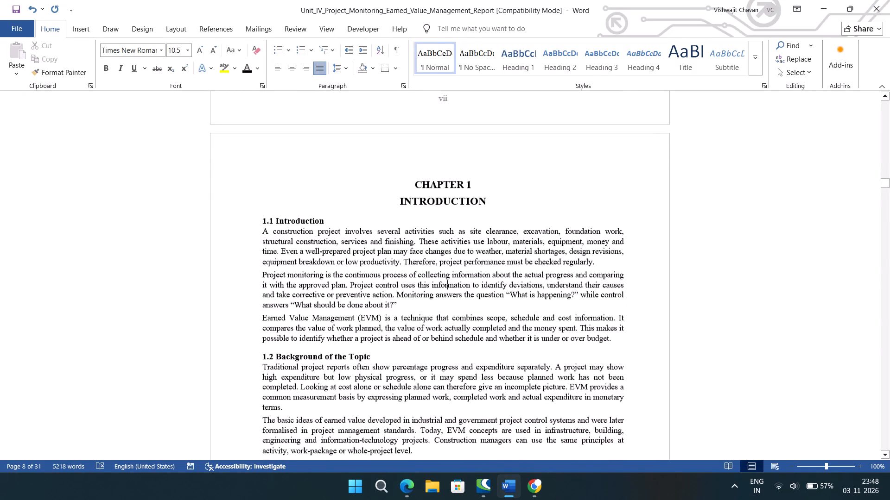
scroll(417, 306, down, 1)
scroll(370, 301, down, 1)
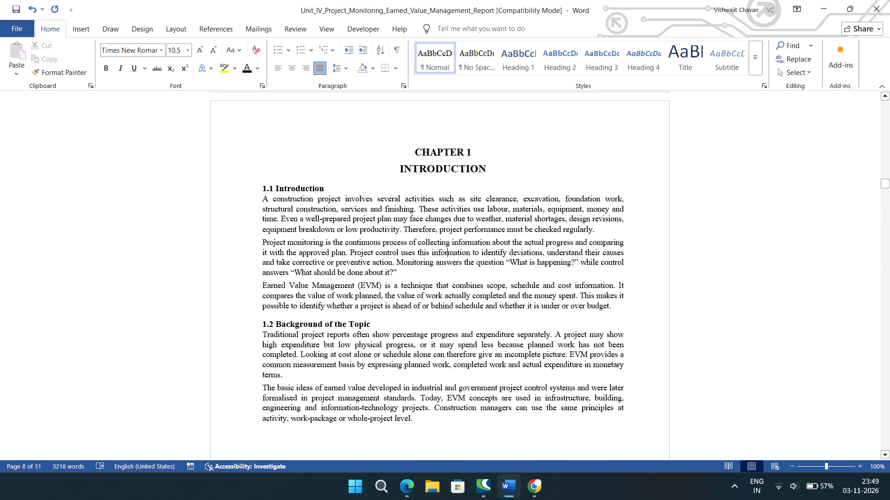
drag(273, 178, 362, 310)
click(362, 310)
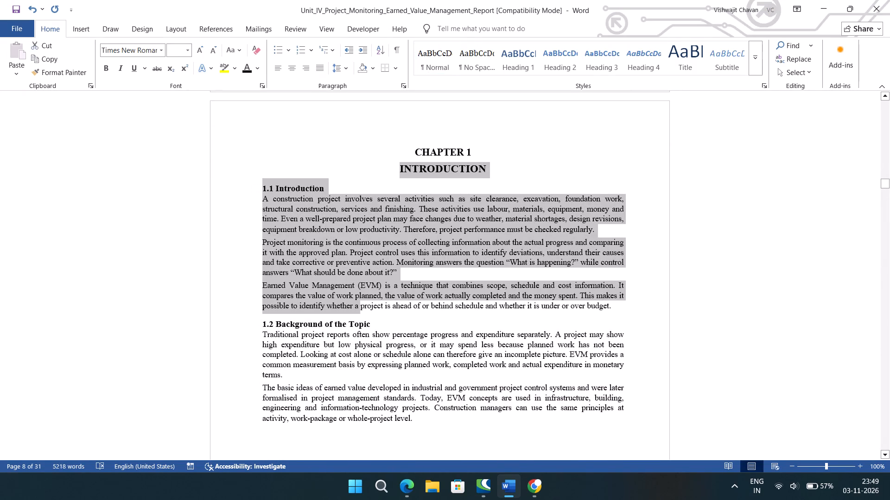
drag(287, 181, 358, 311)
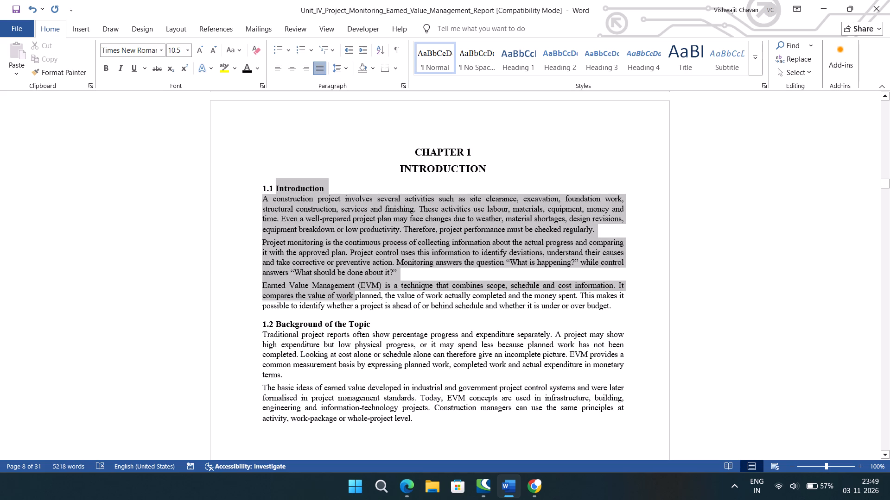
drag(358, 311, 408, 435)
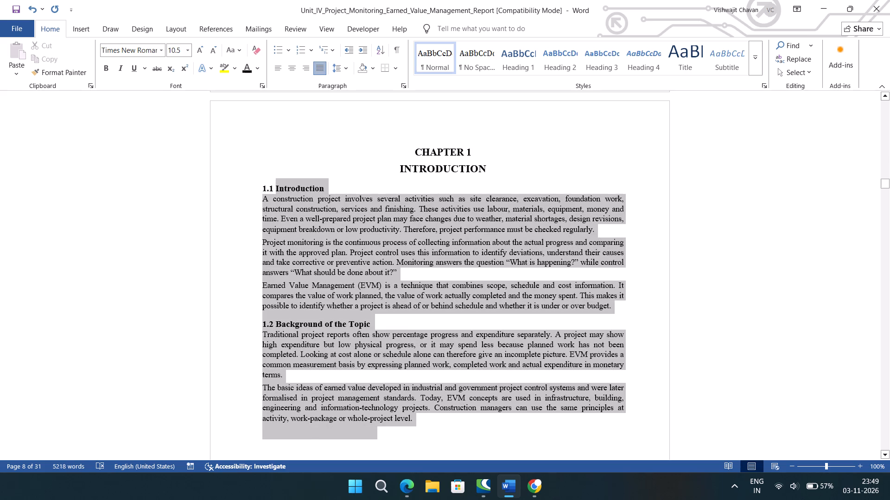
drag(408, 435, 418, 422)
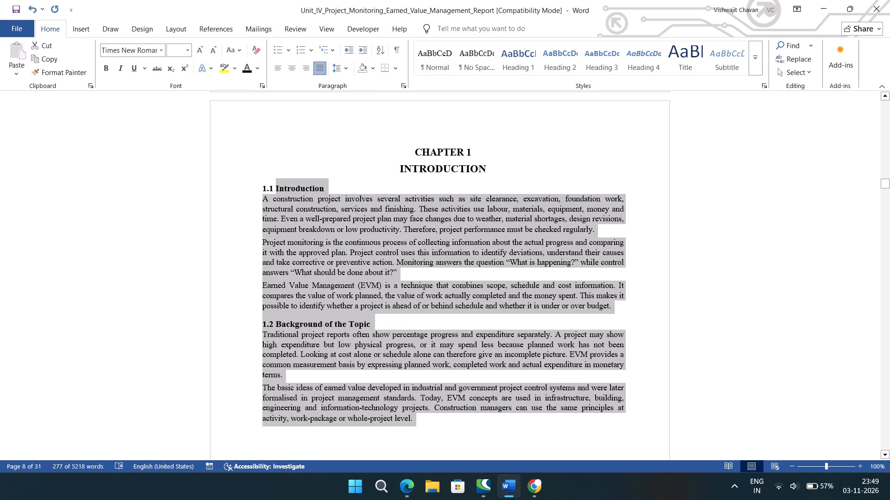
click(349, 69)
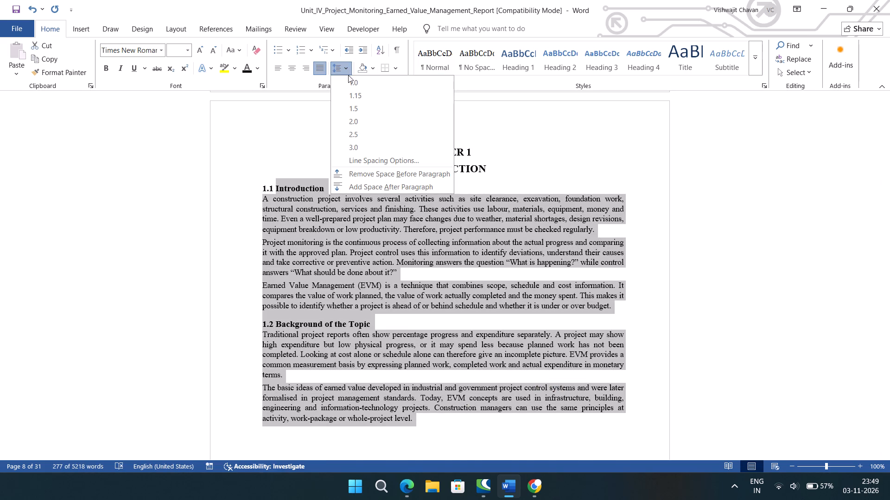
click(357, 108)
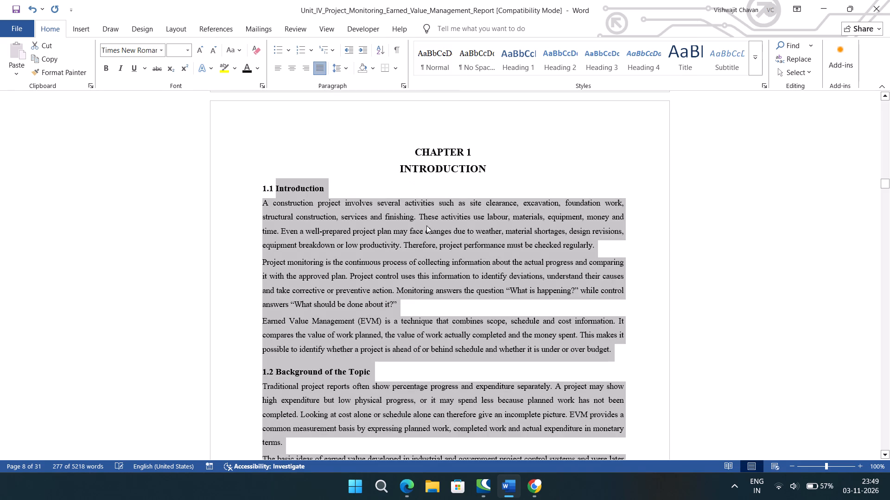
click(426, 225)
Delete the page break after section 1.2 so that 1.3 Need for the Study follows directly on the same page.
scroll(426, 225, down, 4)
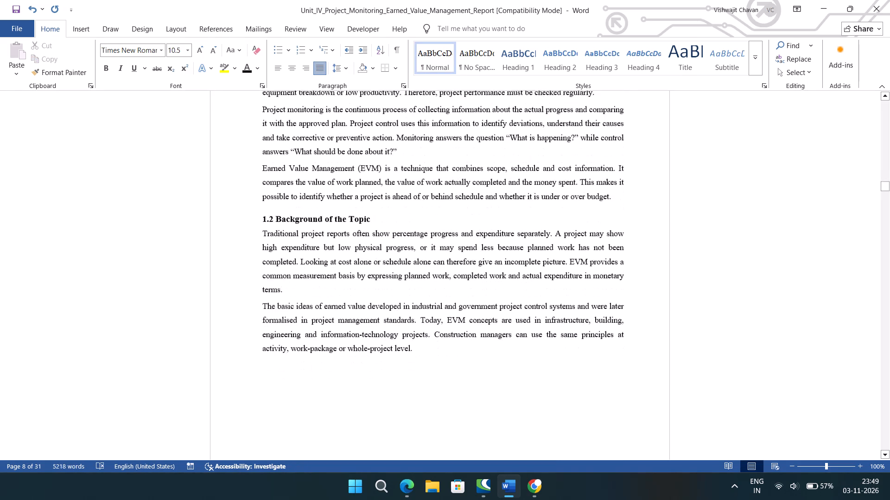
scroll(426, 225, down, 1)
scroll(426, 225, up, 1)
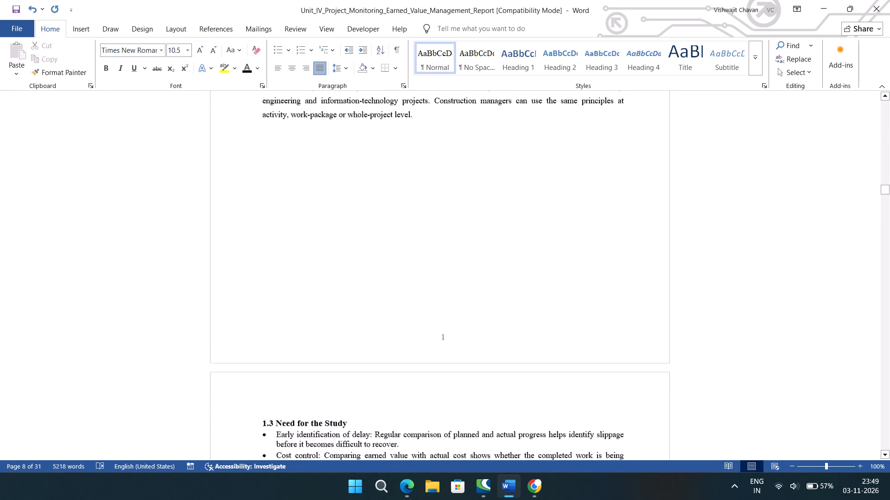
scroll(426, 225, up, 1)
scroll(426, 225, down, 2)
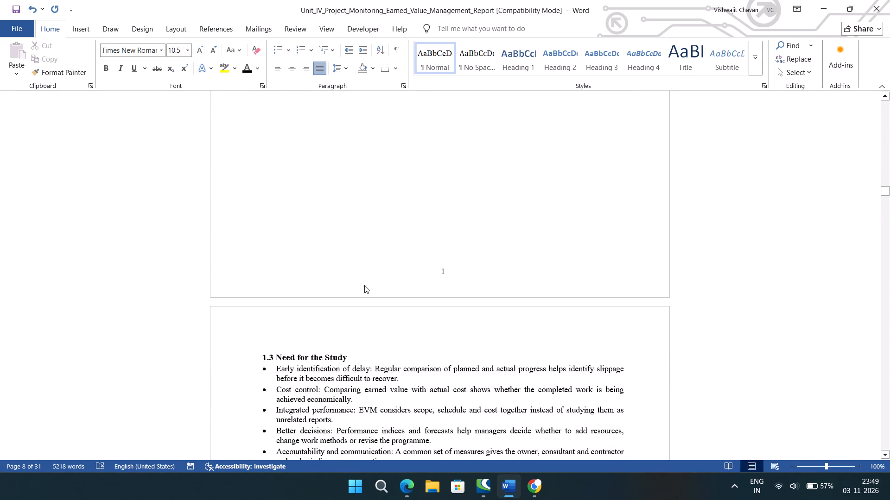
scroll(299, 217, up, 1)
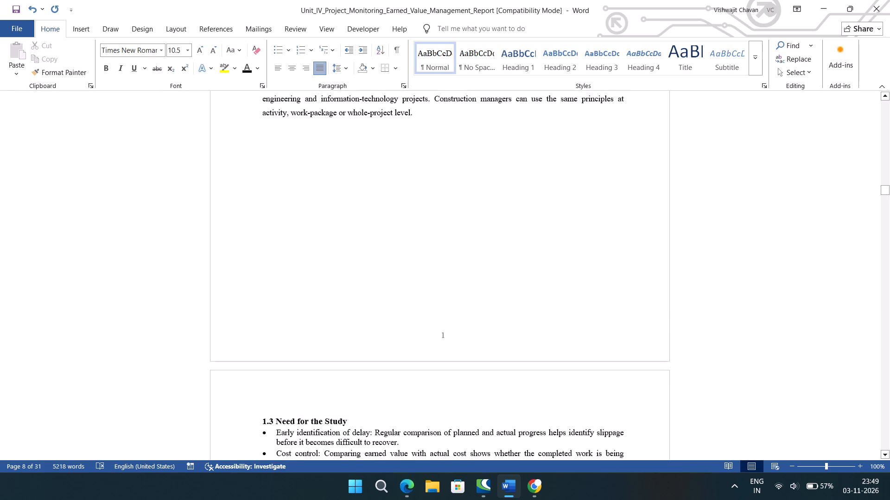
scroll(299, 217, up, 1)
drag(267, 137, 306, 278)
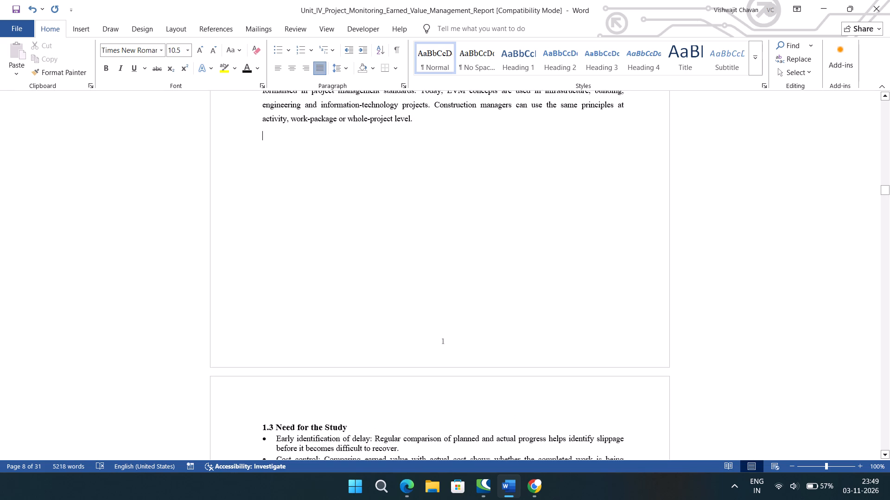
drag(306, 278, 380, 237)
key(BackSpace)
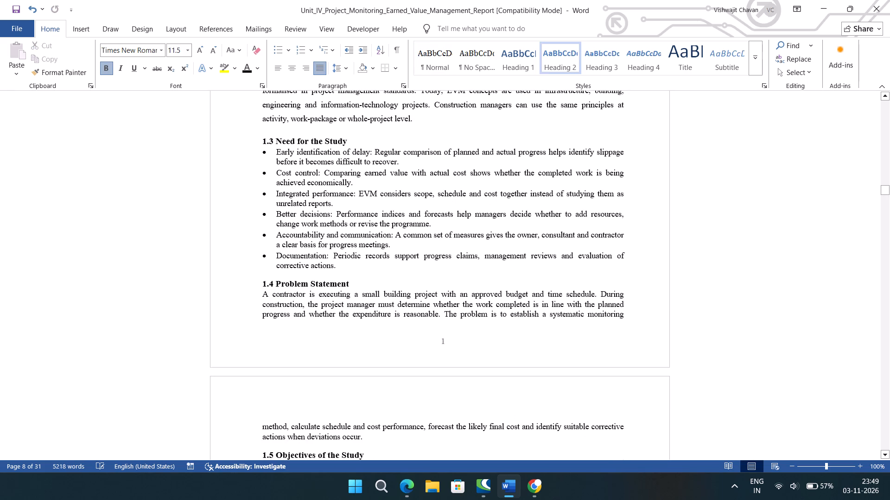
Set the line spacing of all text from section 1.3 Need for the Study through the last Chapter 6 reference to 1.5.
scroll(334, 176, up, 1)
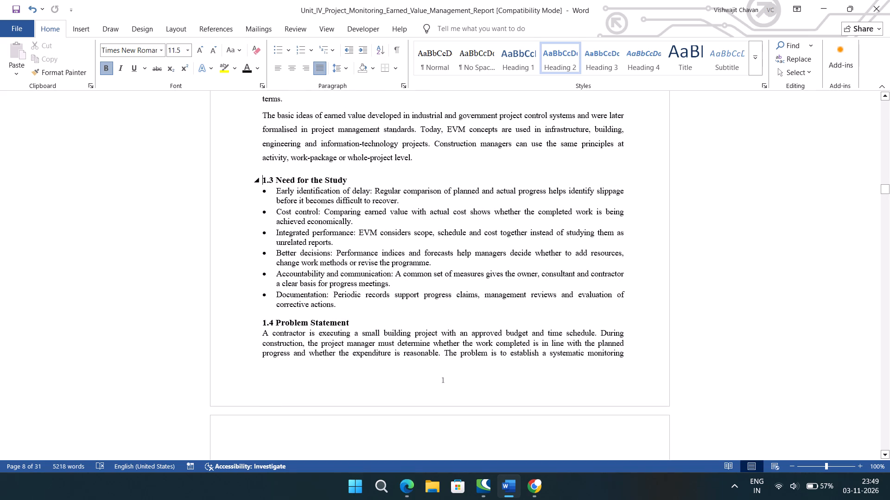
drag(273, 170, 397, 458)
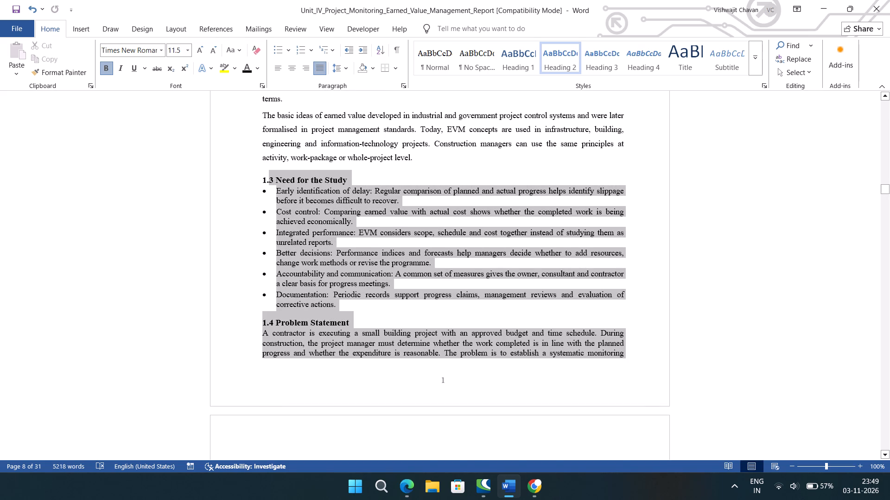
drag(397, 458, 353, 375)
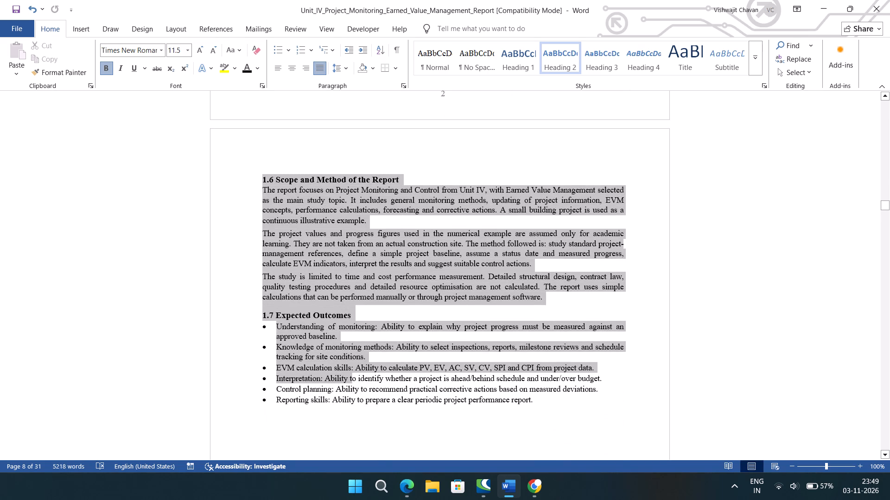
drag(353, 375, 393, 499)
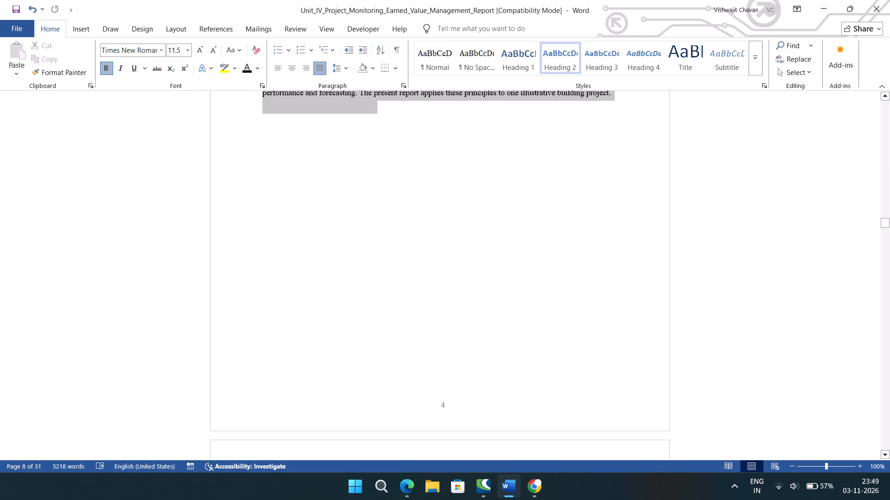
drag(393, 499, 386, 499)
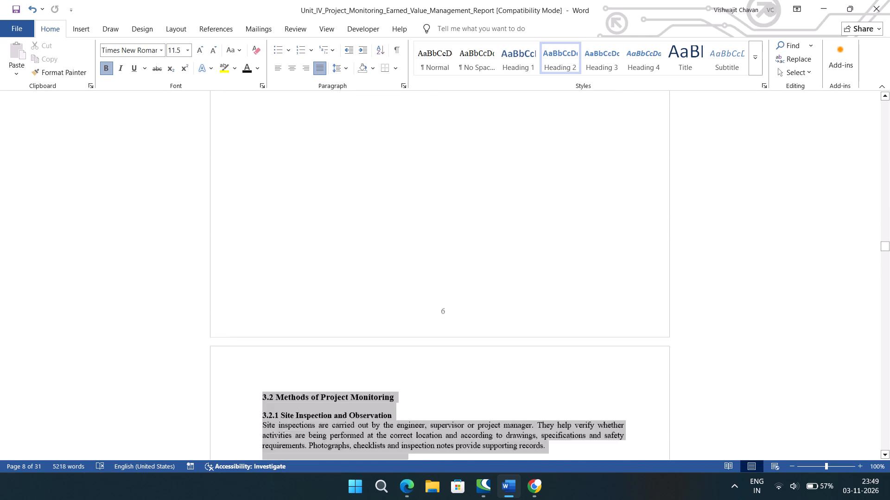
drag(386, 499, 385, 499)
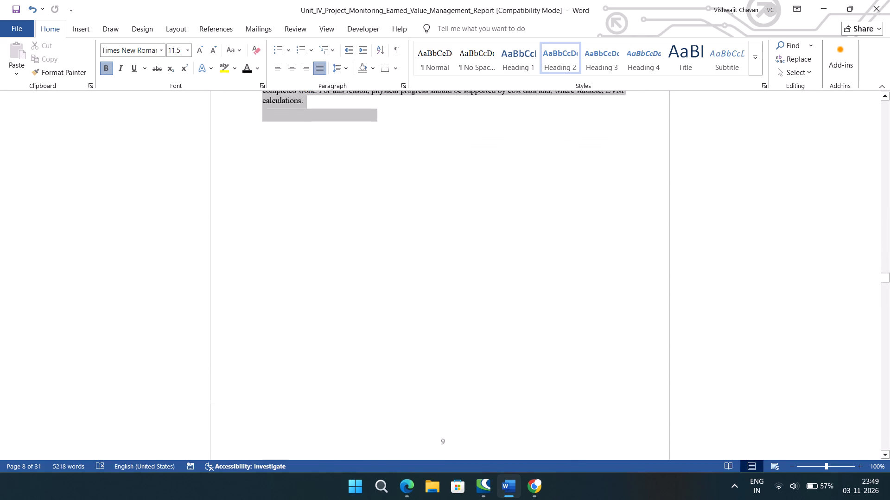
drag(385, 499, 385, 499)
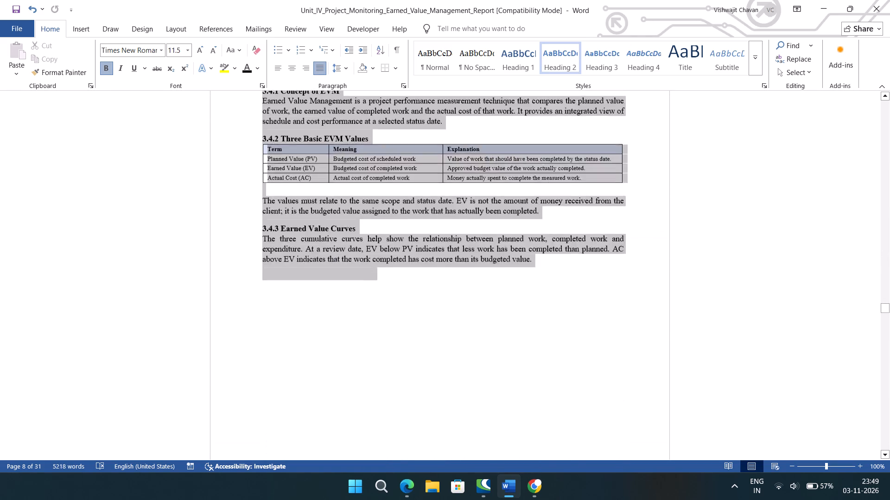
drag(385, 499, 384, 499)
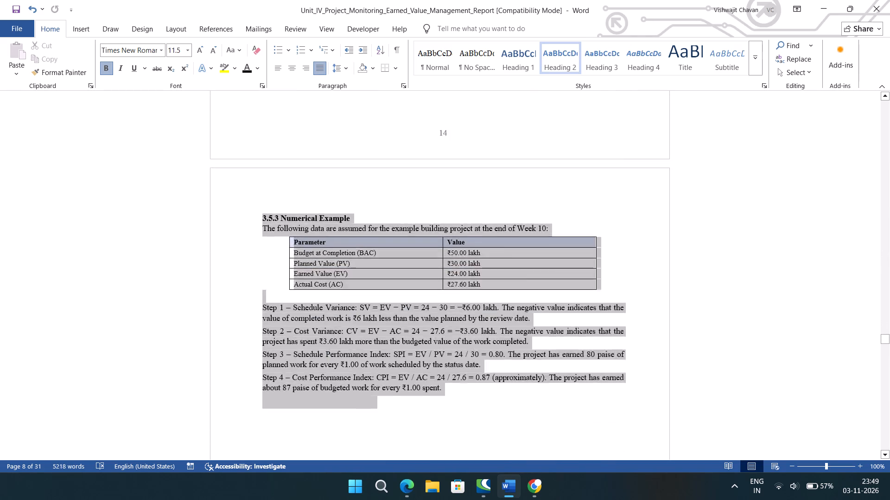
drag(384, 499, 384, 499)
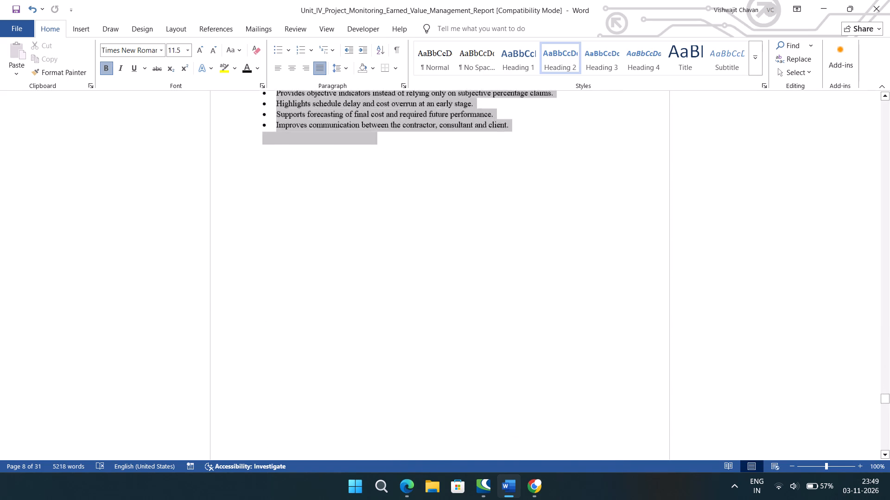
drag(384, 499, 384, 498)
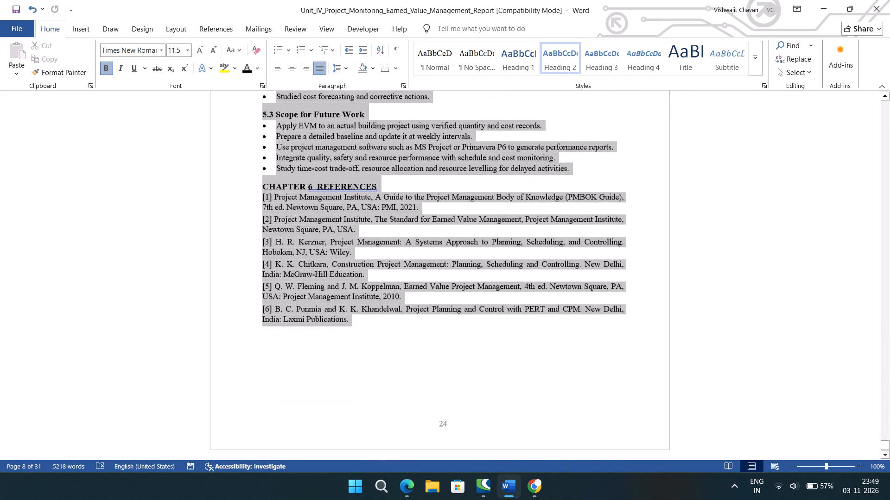
drag(384, 498, 383, 498)
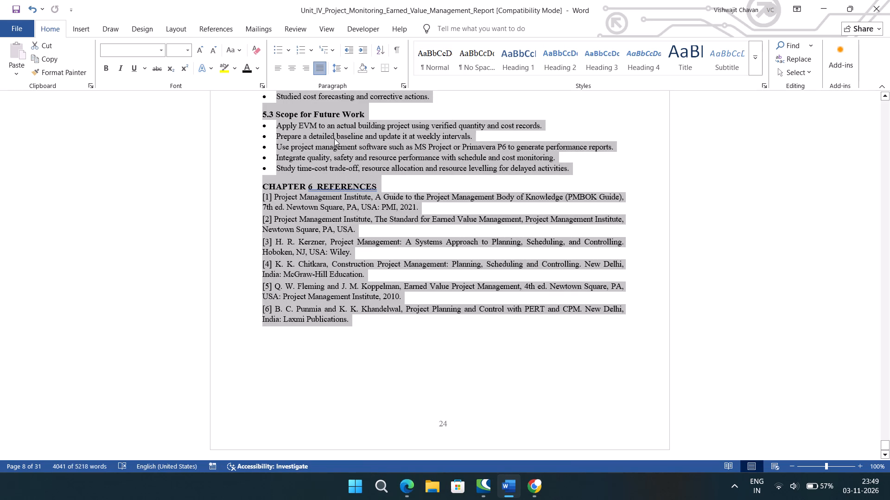
click(347, 67)
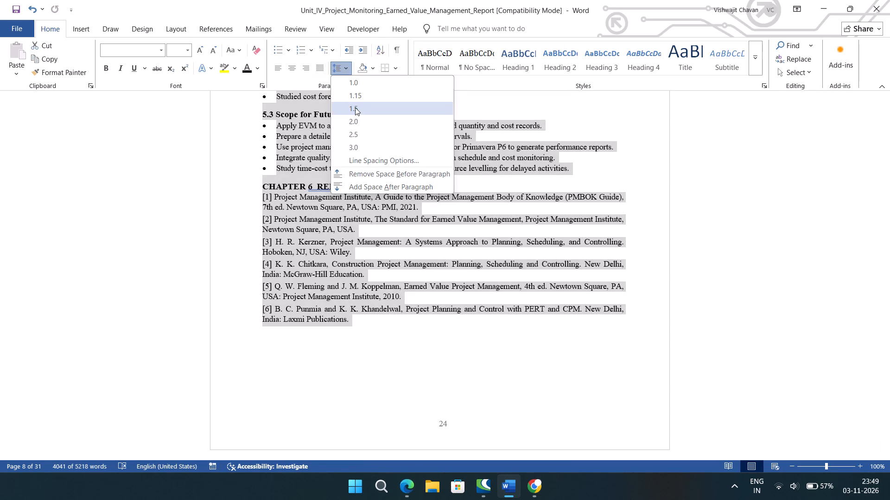
click(355, 107)
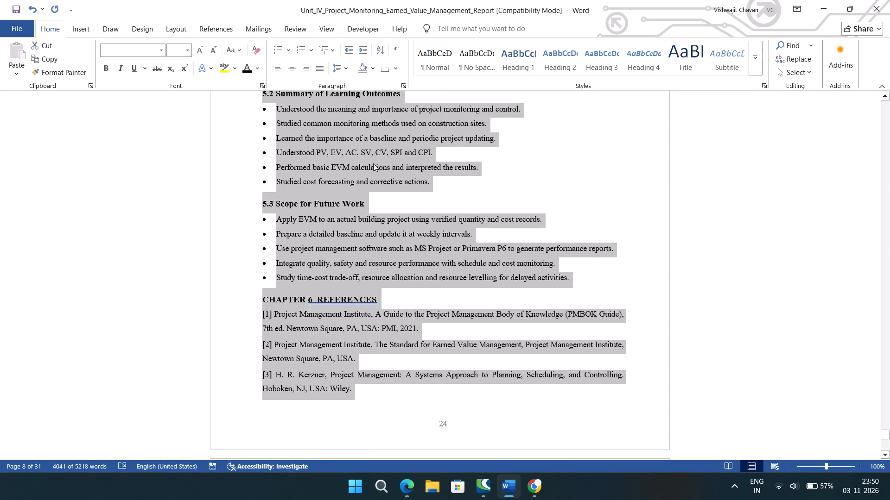
click(346, 65)
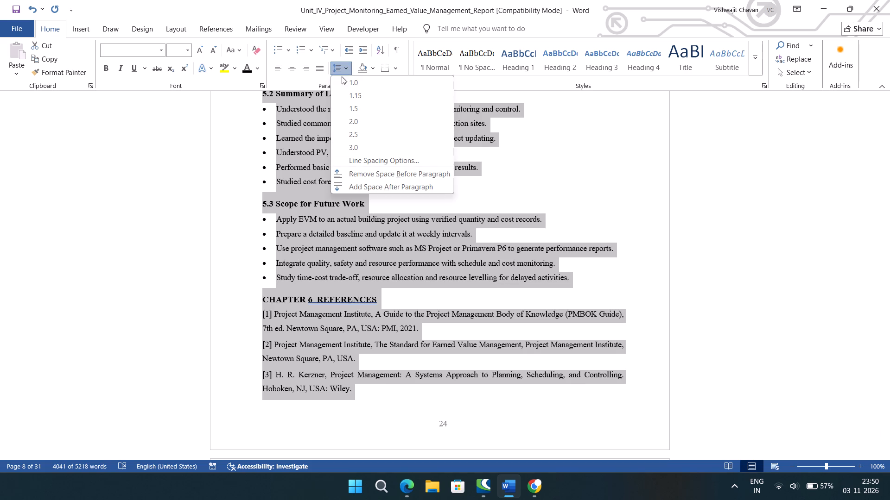
click(420, 277)
scroll(420, 277, up, 1)
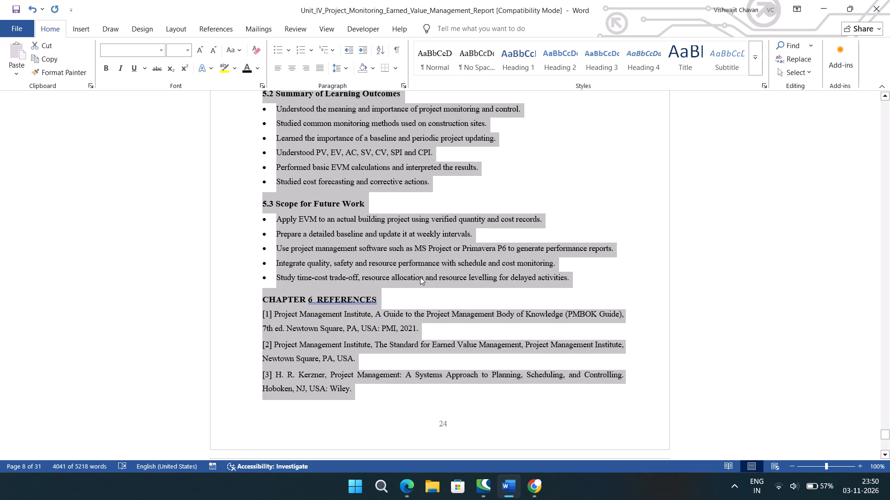
Review the 1.5-spaced report from the title page and front matter through Chapter 1, checking spacing and page breaks.
scroll(420, 277, up, 9)
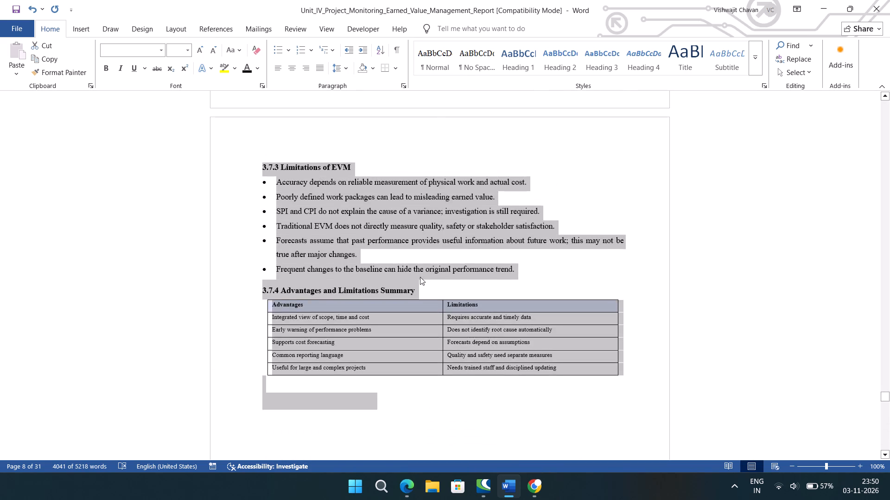
click(420, 277)
scroll(420, 277, up, 7)
scroll(420, 277, up, 18)
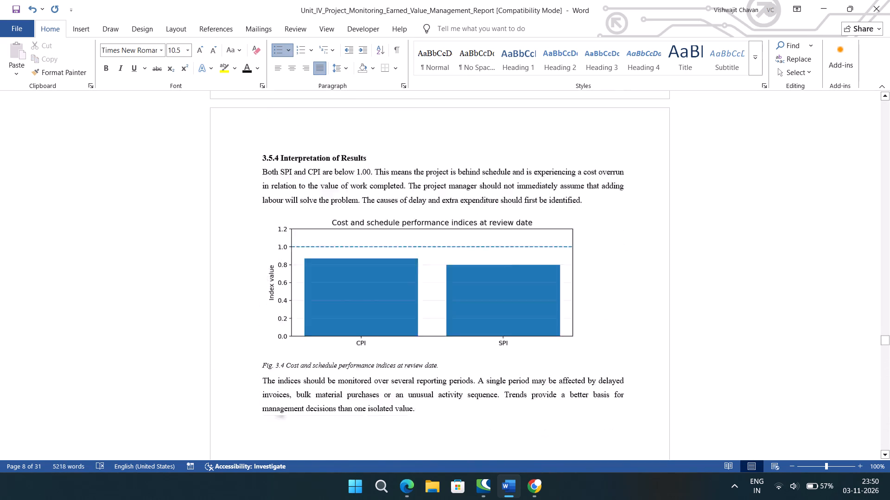
scroll(420, 277, up, 20)
scroll(420, 277, up, 20)
scroll(420, 277, up, 13)
scroll(420, 277, up, 20)
scroll(420, 277, up, 20)
scroll(420, 277, up, 20)
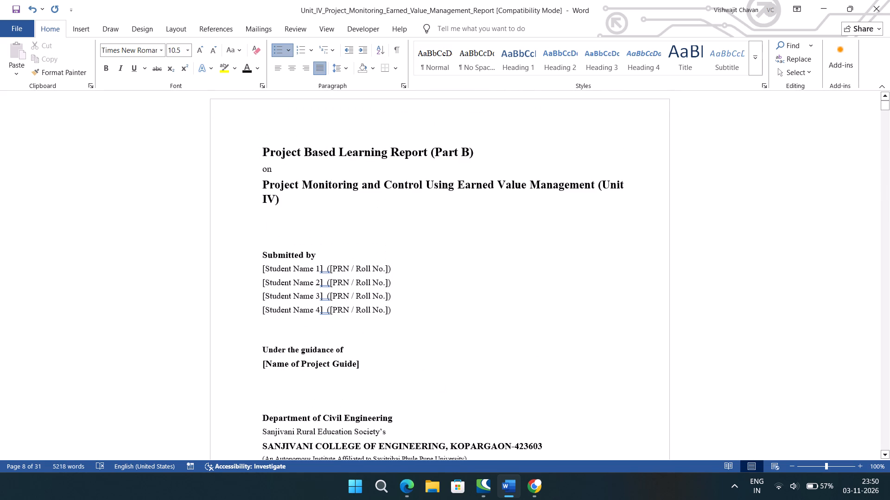
scroll(420, 277, down, 5)
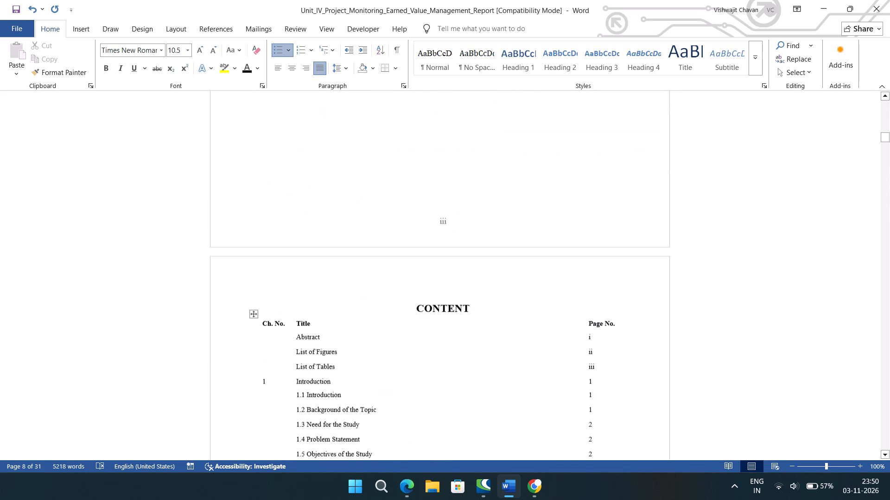
scroll(420, 277, down, 3)
scroll(420, 277, up, 1)
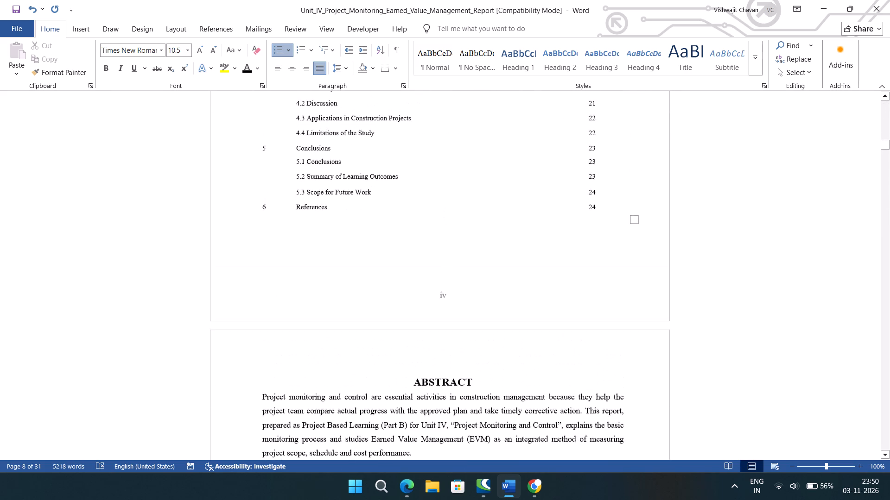
scroll(420, 277, up, 1)
scroll(420, 277, down, 4)
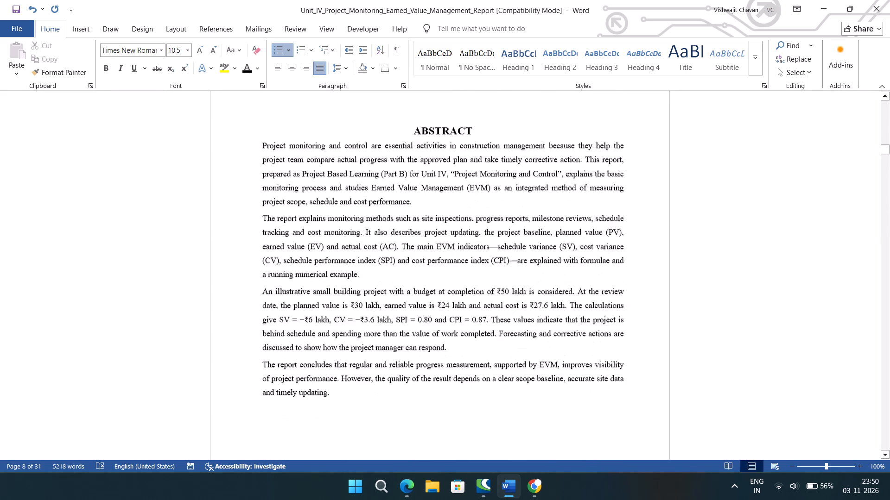
scroll(420, 277, down, 6)
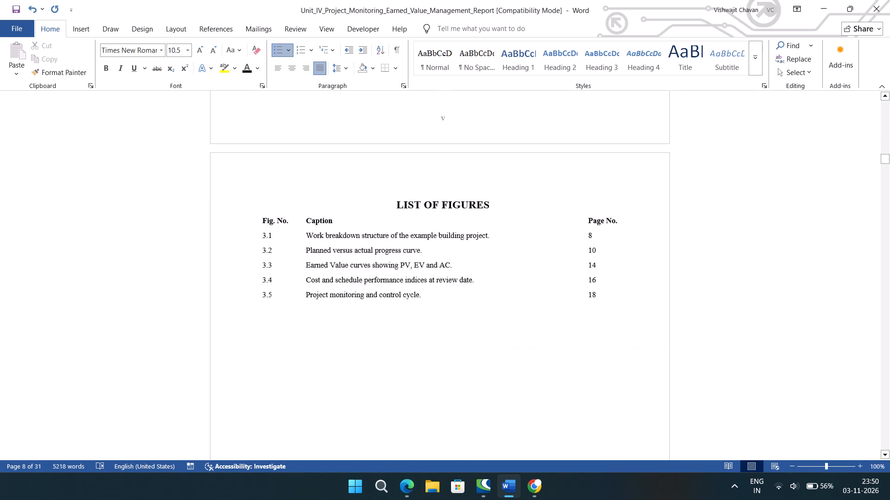
scroll(420, 277, down, 5)
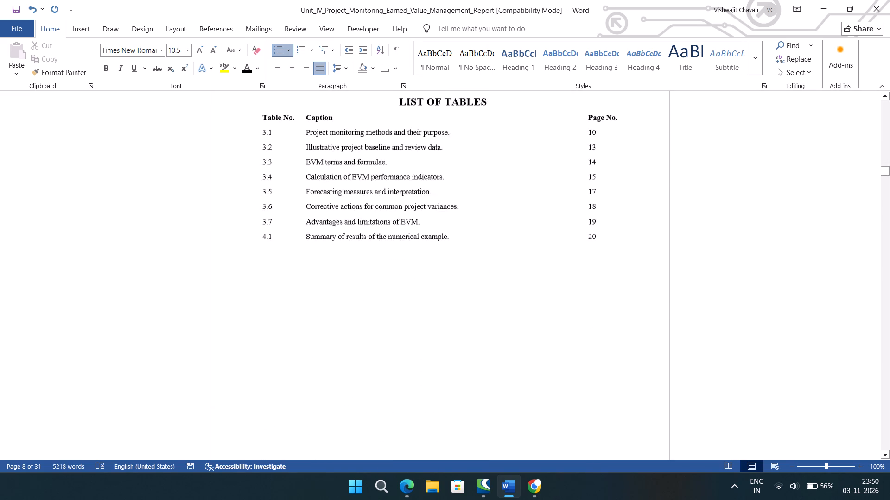
scroll(420, 277, down, 5)
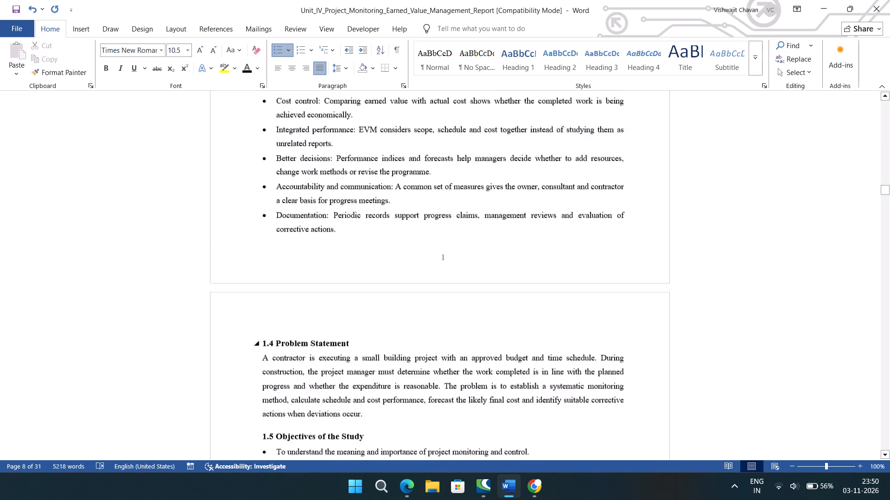
scroll(420, 277, down, 1)
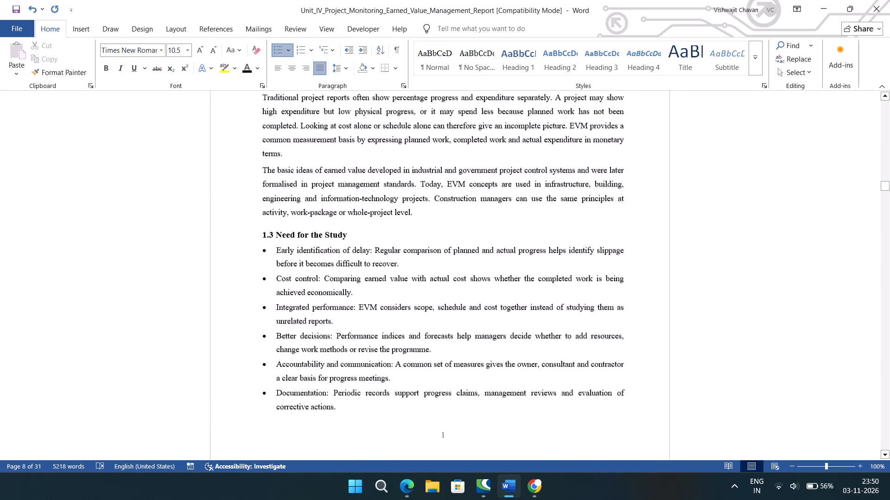
scroll(420, 277, down, 1)
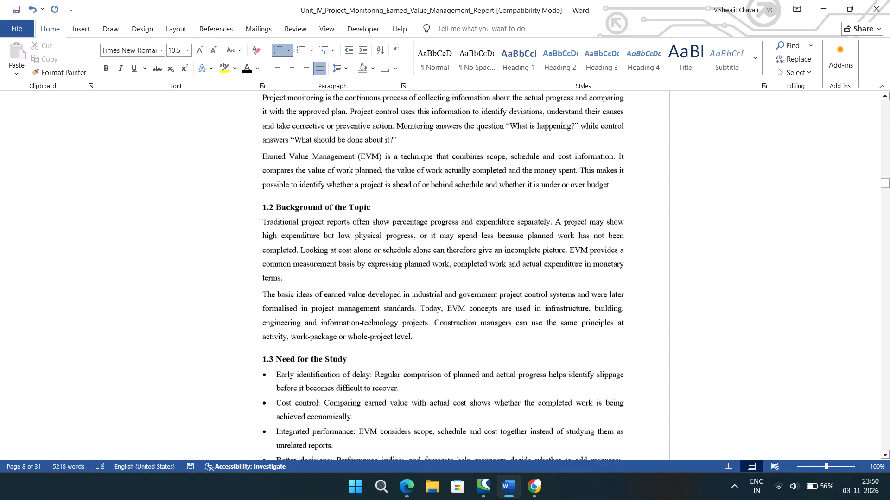
scroll(420, 277, down, 1)
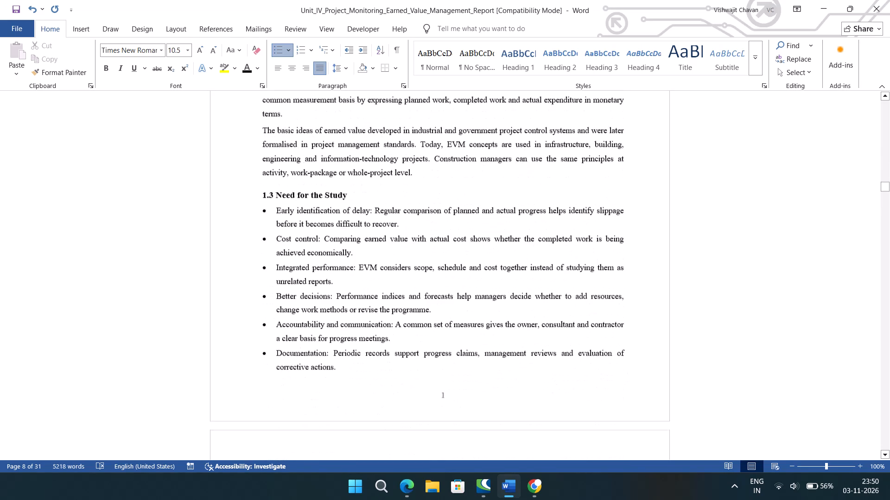
scroll(420, 277, down, 2)
scroll(420, 277, up, 1)
scroll(420, 277, down, 1)
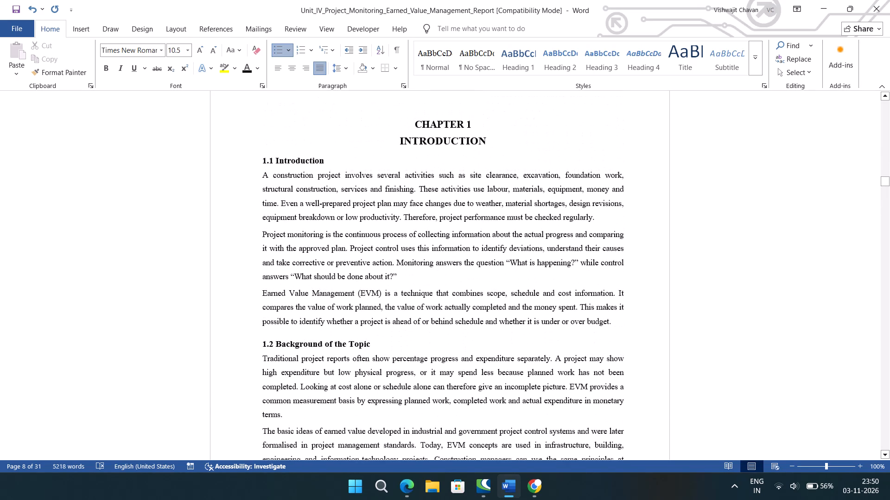
scroll(420, 277, down, 2)
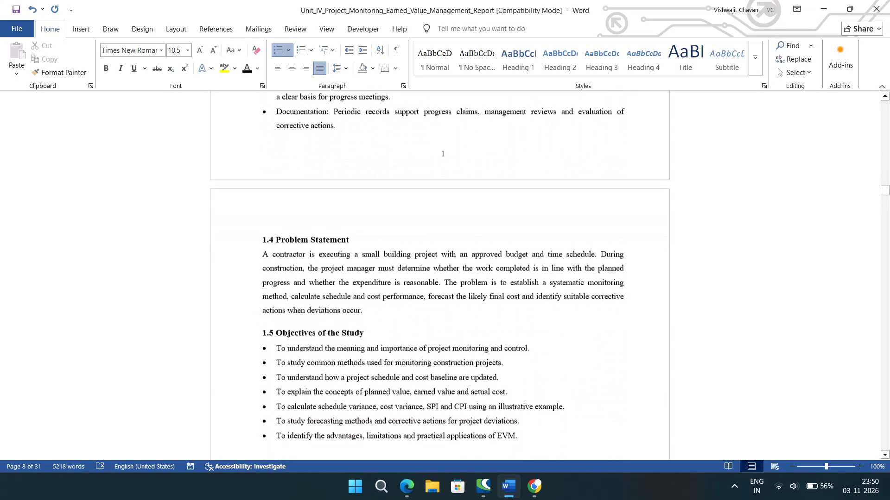
scroll(420, 277, down, 4)
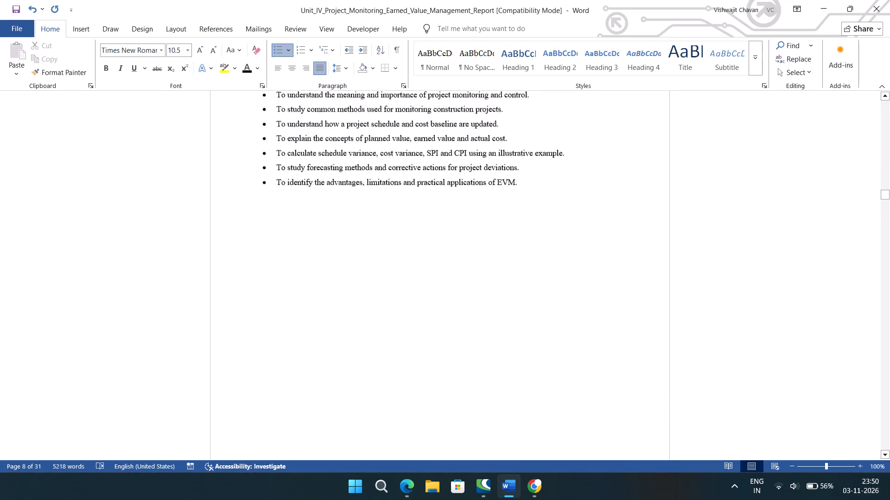
scroll(420, 277, down, 4)
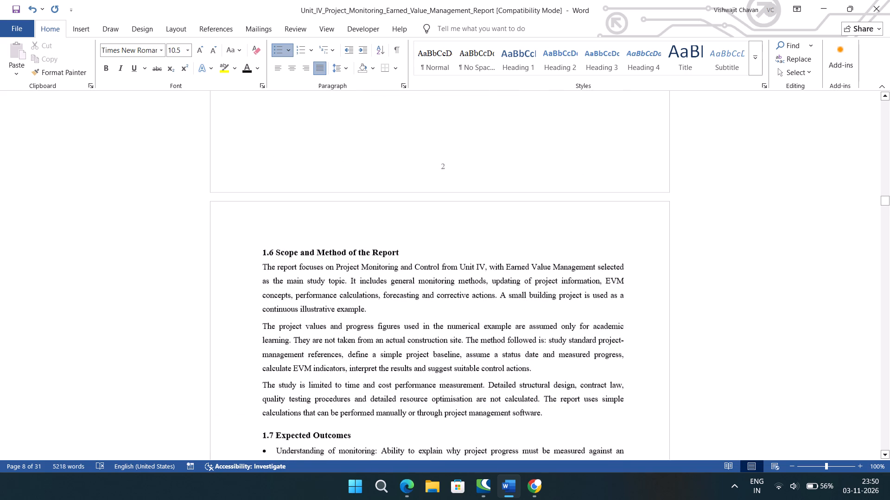
scroll(420, 277, down, 3)
Delete the page break after section 1.5 so that 1.6 Scope and Method of the Report follows directly on the same page.
scroll(420, 277, up, 1)
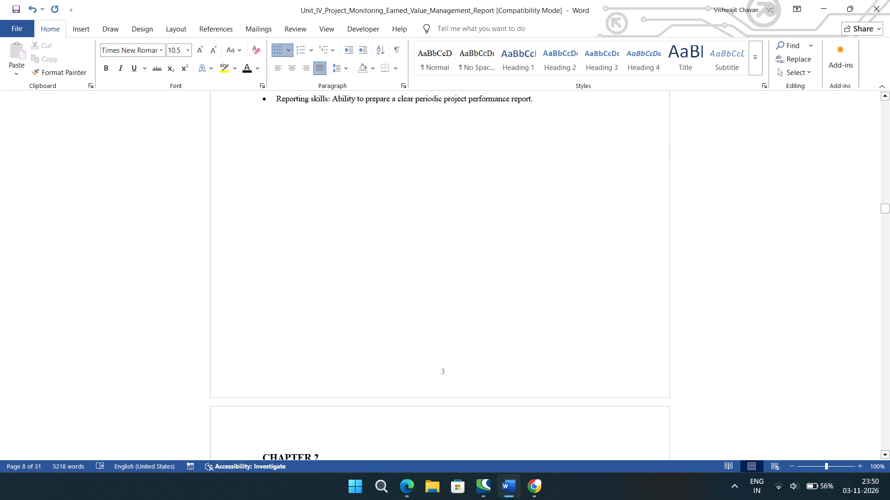
scroll(420, 277, up, 4)
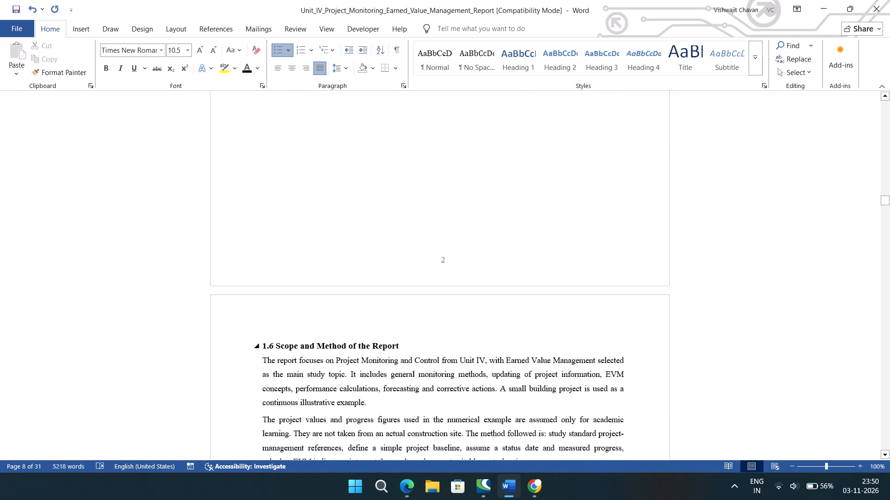
scroll(420, 277, down, 1)
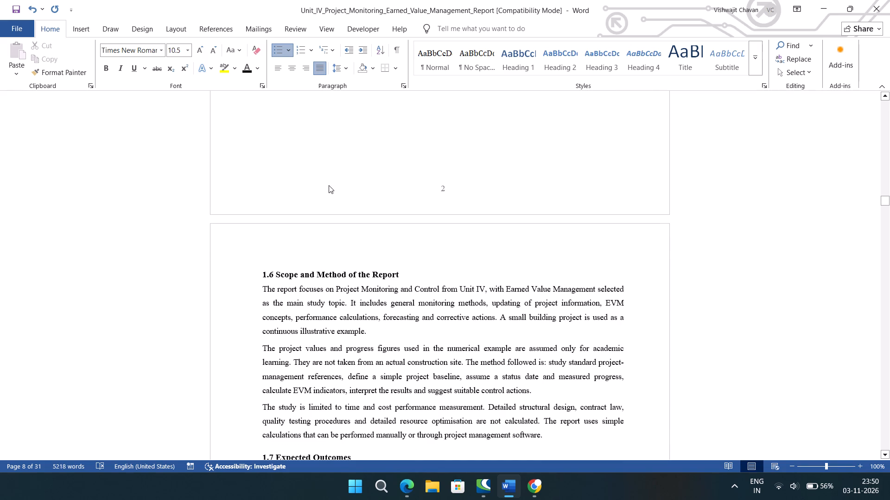
scroll(329, 185, up, 3)
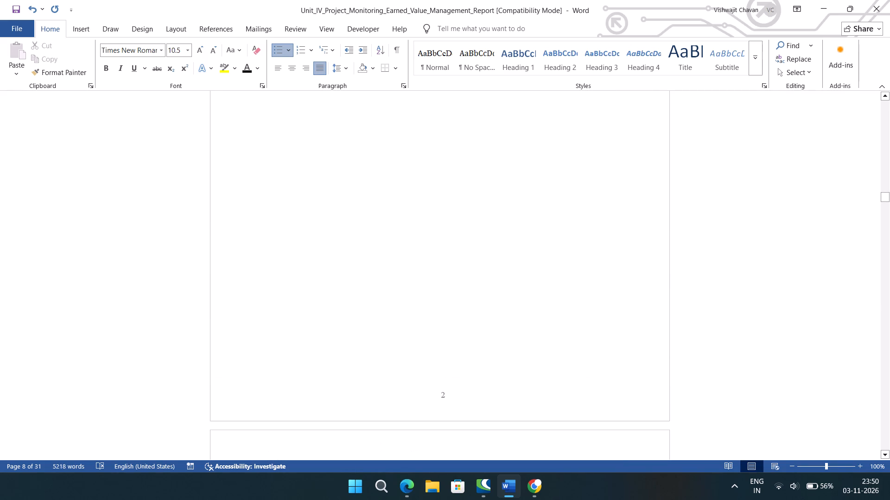
scroll(329, 185, up, 2)
ctrl+scroll(329, 185, down, 1)
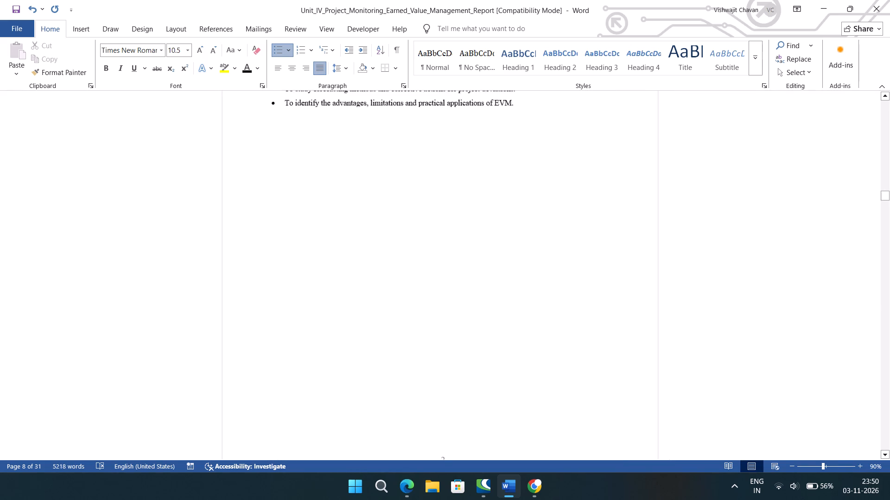
scroll(377, 219, up, 1)
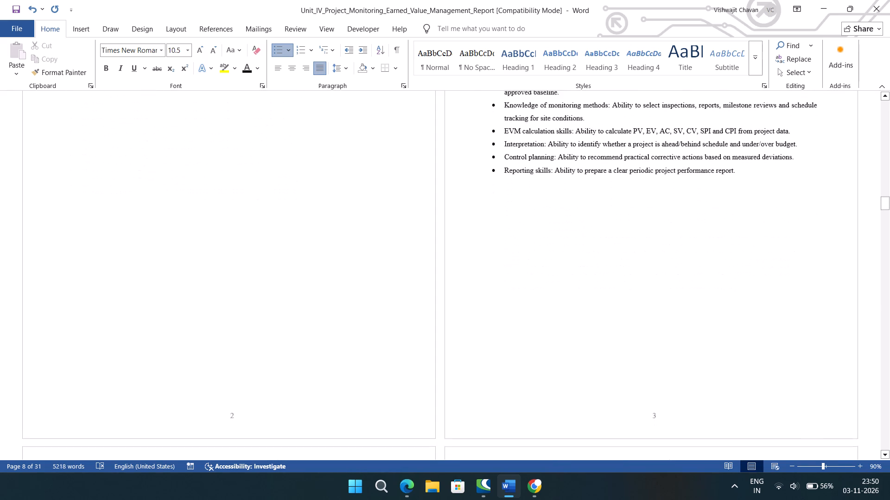
scroll(377, 219, up, 1)
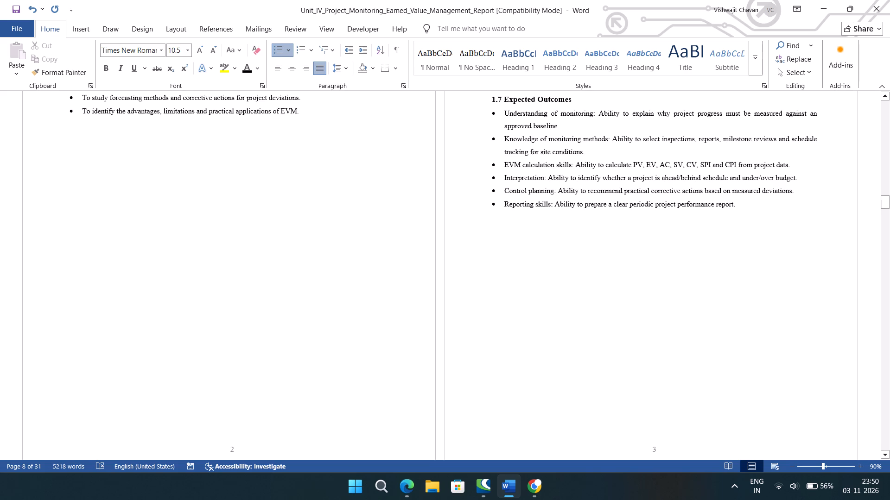
drag(74, 134, 219, 296)
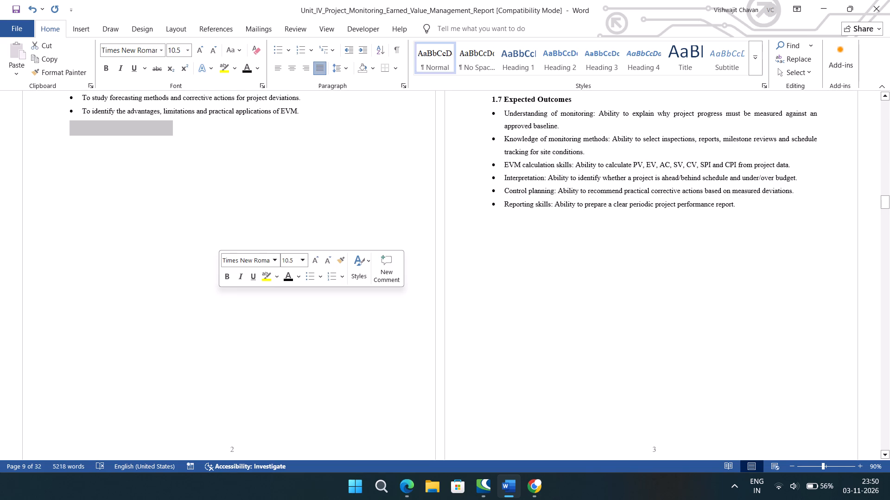
key(BackSpace)
Center the CHAPTER 2 and LITERATURE REVIEW headings at the start of the second chapter.
scroll(193, 248, up, 2)
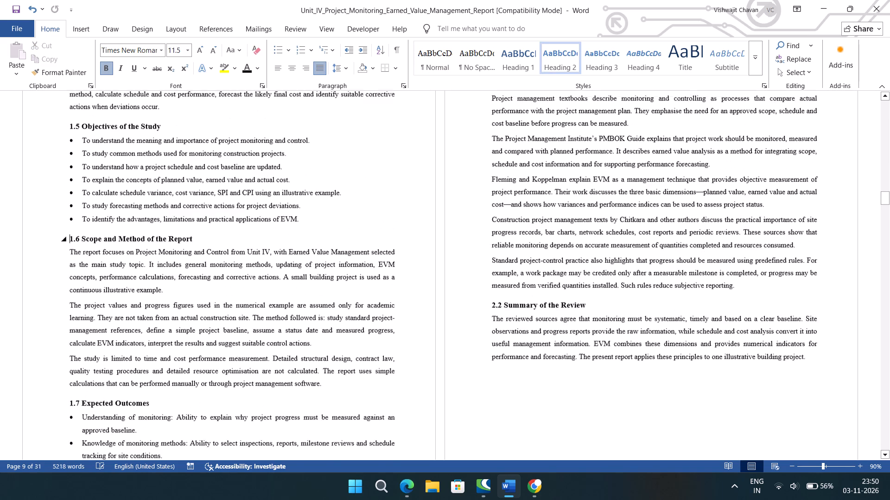
scroll(193, 248, up, 4)
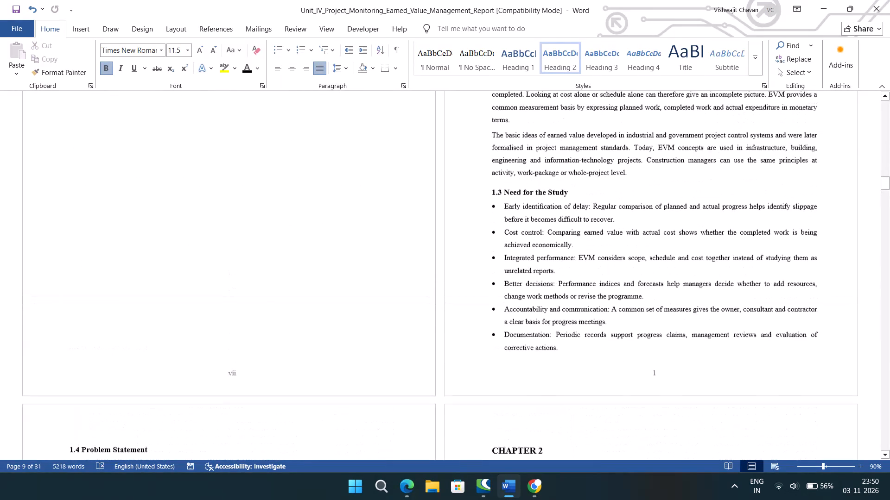
scroll(193, 248, up, 2)
scroll(193, 248, down, 4)
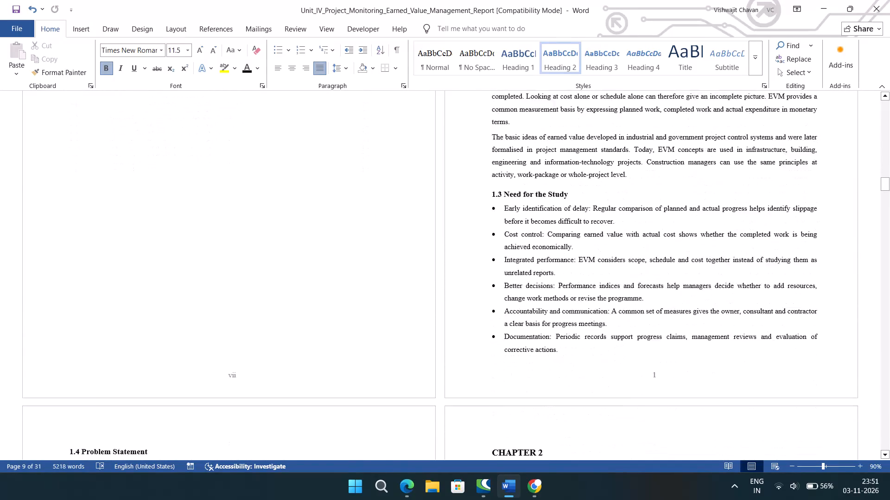
scroll(193, 248, down, 4)
scroll(193, 248, up, 4)
scroll(193, 248, down, 1)
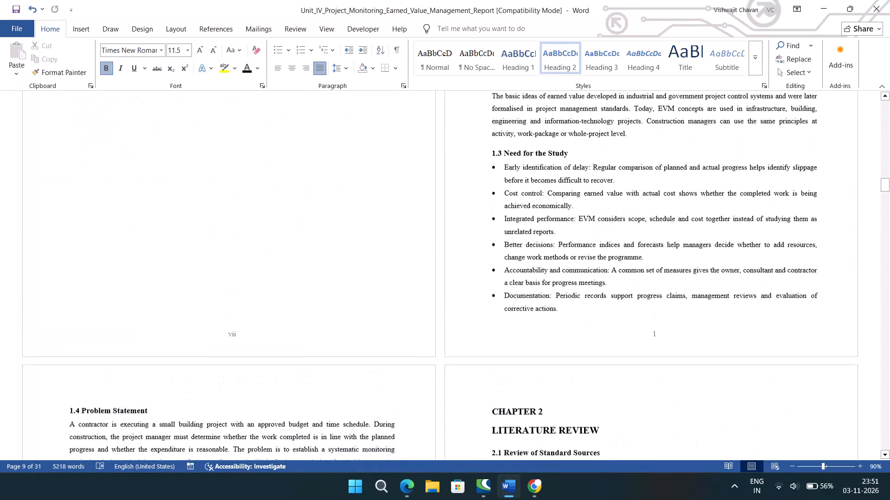
scroll(193, 248, down, 1)
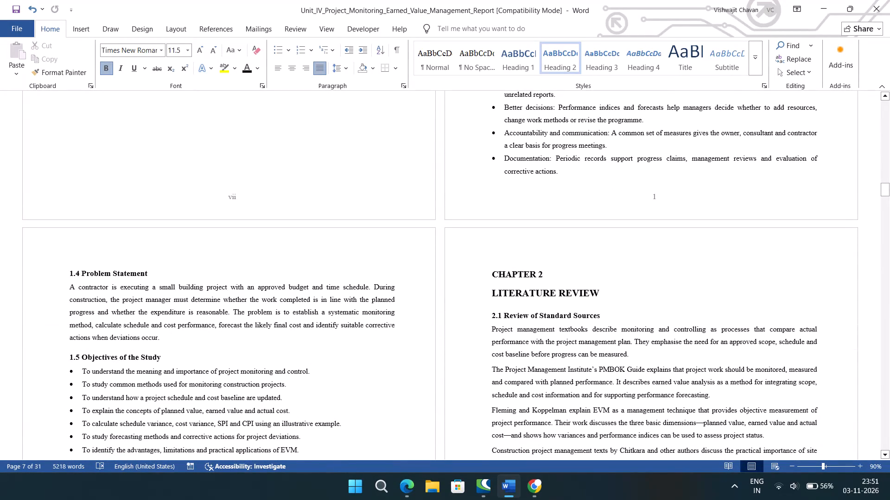
drag(491, 271, 509, 294)
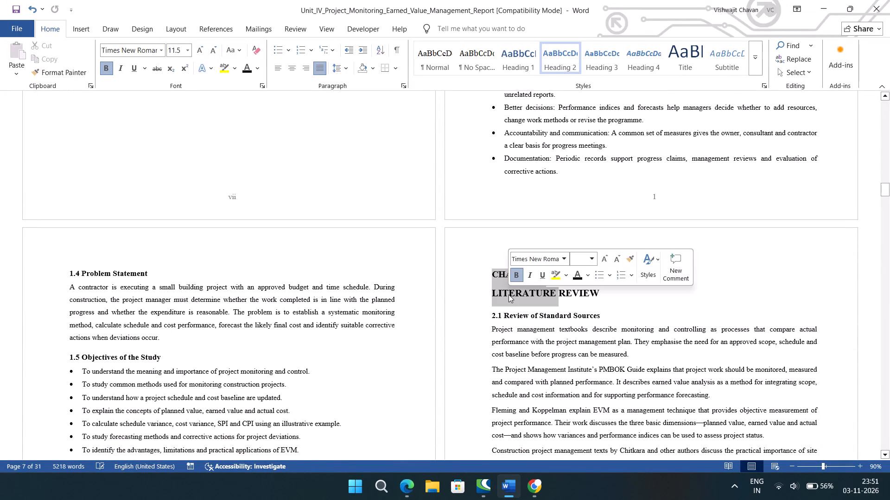
click(291, 71)
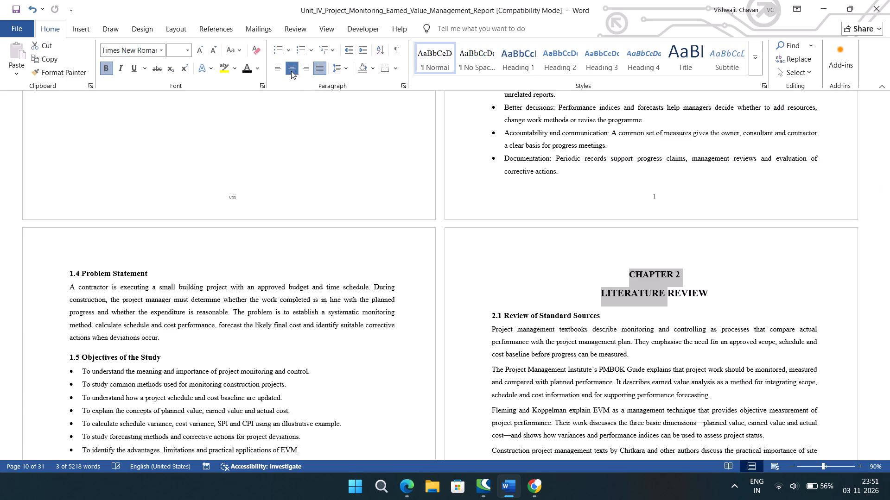
click(425, 270)
Check the chapter headings and page flow from the List of Tables to the start of Chapter 3.
scroll(425, 270, up, 3)
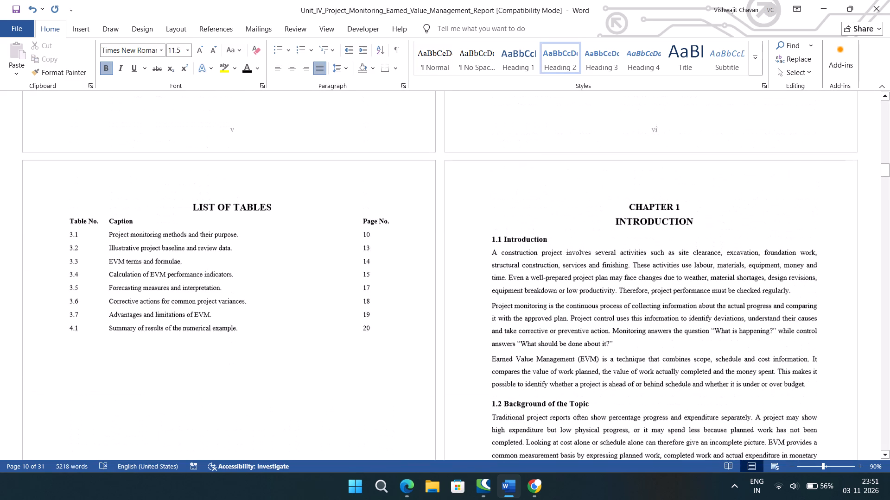
scroll(425, 270, up, 1)
scroll(425, 270, down, 5)
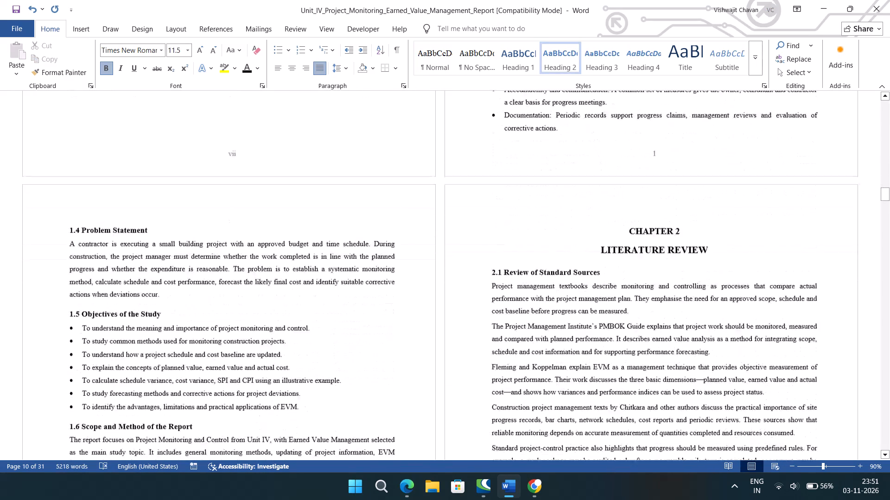
scroll(425, 270, down, 5)
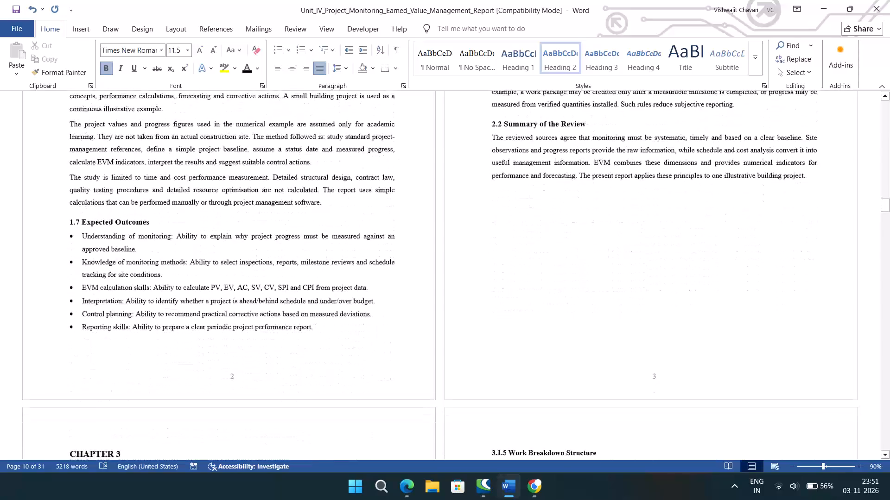
scroll(425, 270, up, 2)
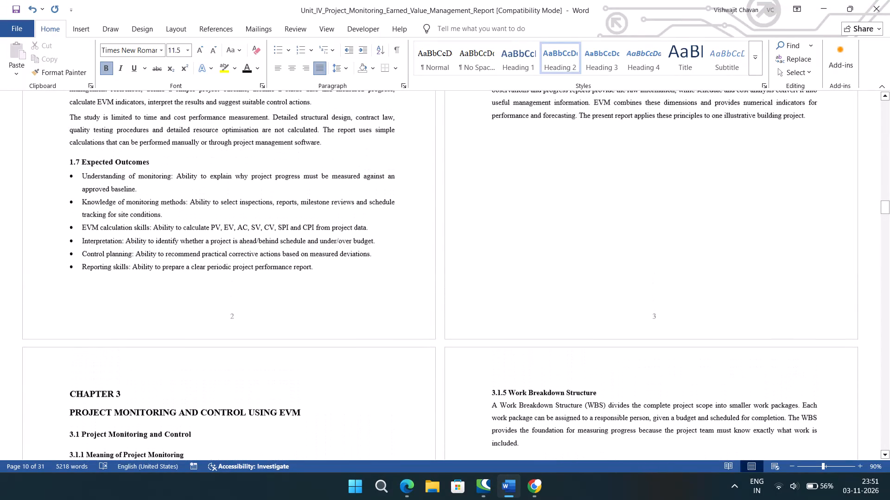
Center the CHAPTER 3 and PROJECT MONITORING AND CONTROL USING EVM headings at the start of the third chapter.
scroll(425, 270, up, 2)
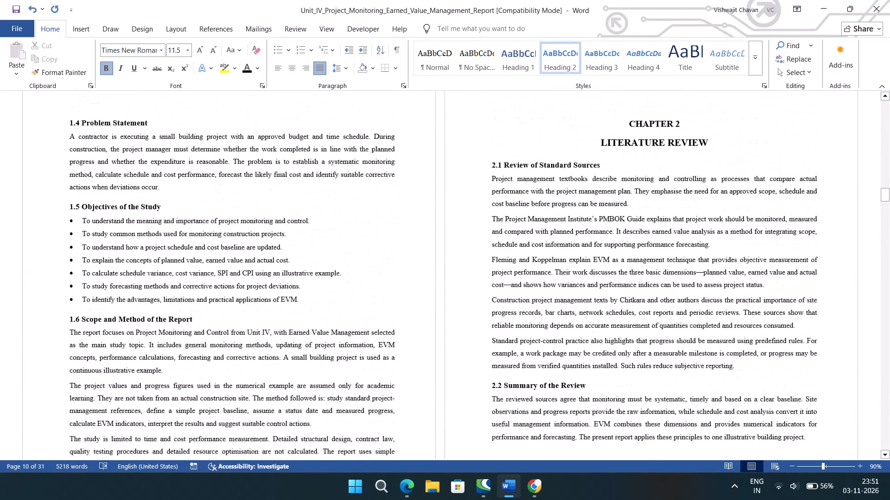
scroll(425, 270, up, 2)
scroll(425, 270, down, 2)
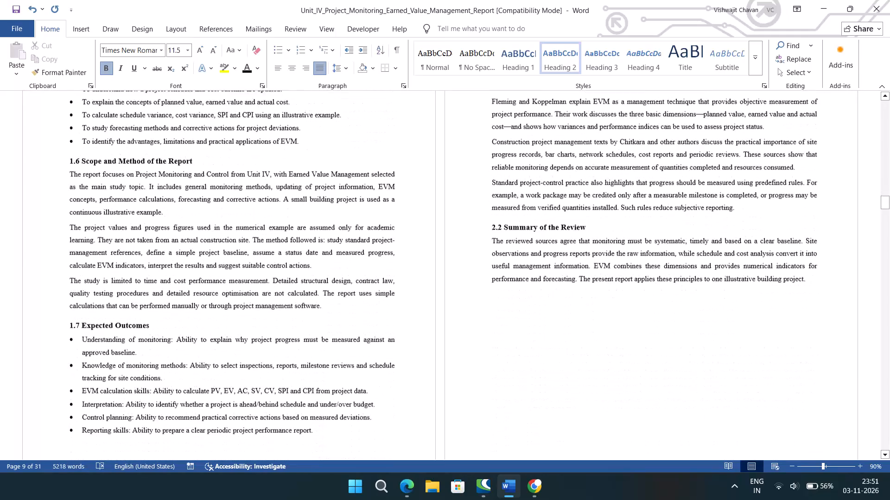
scroll(425, 270, down, 3)
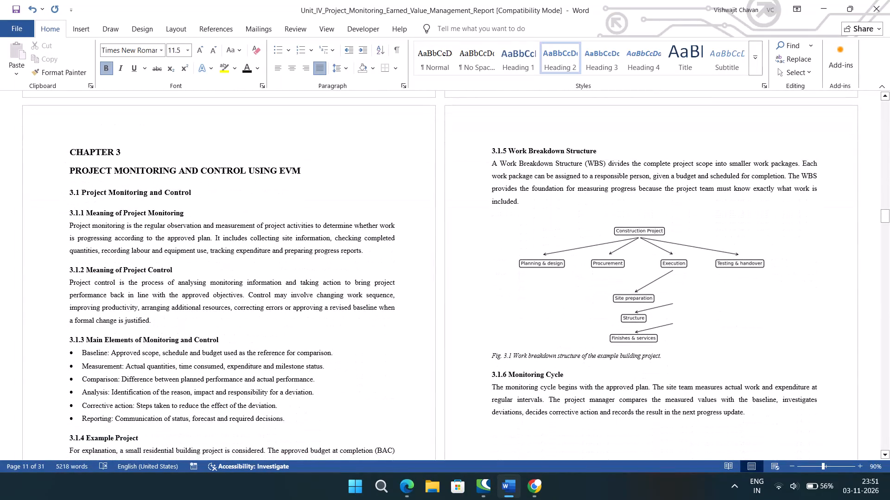
drag(70, 151, 89, 163)
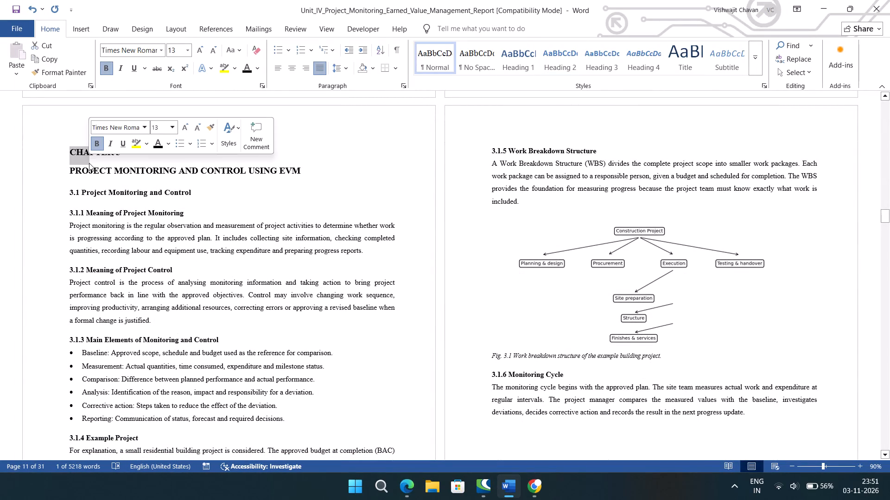
click(83, 161)
drag(68, 153, 94, 176)
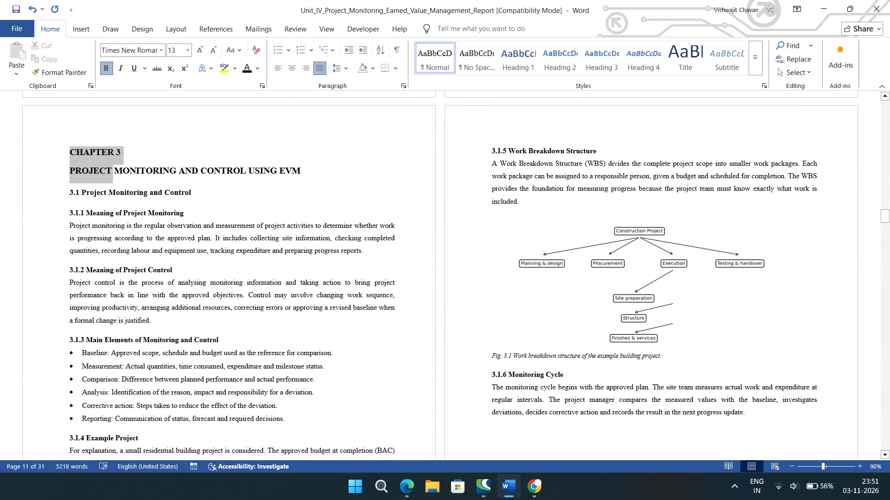
drag(94, 176, 94, 176)
click(292, 69)
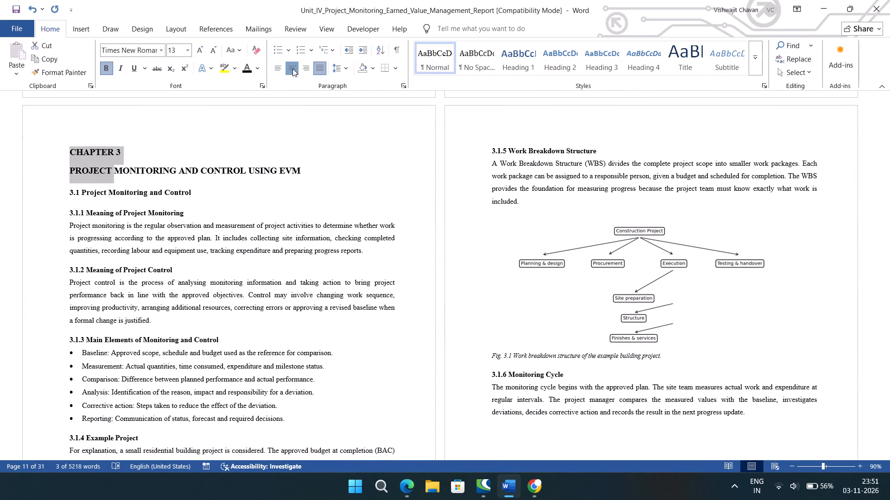
click(298, 187)
Delete the page break after section 3.1.4 Example Project so that 3.1.5 Work Breakdown Structure follows on the same page.
scroll(298, 187, down, 2)
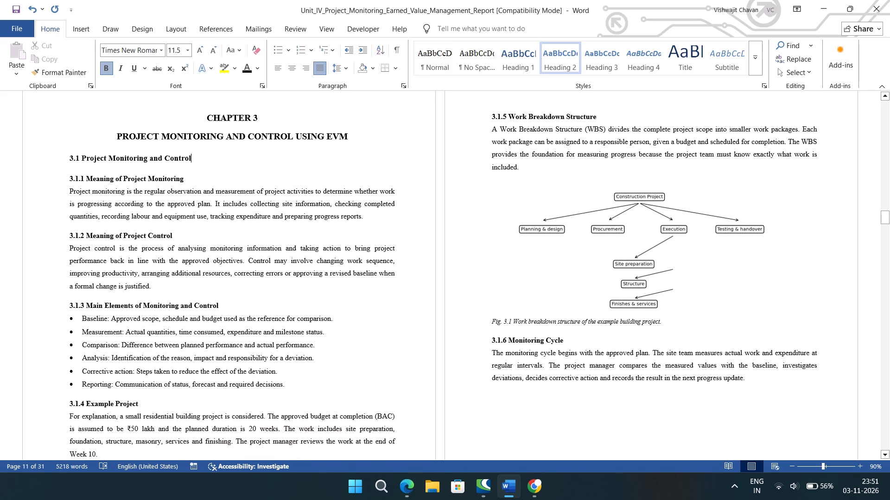
scroll(298, 187, down, 2)
scroll(298, 187, up, 1)
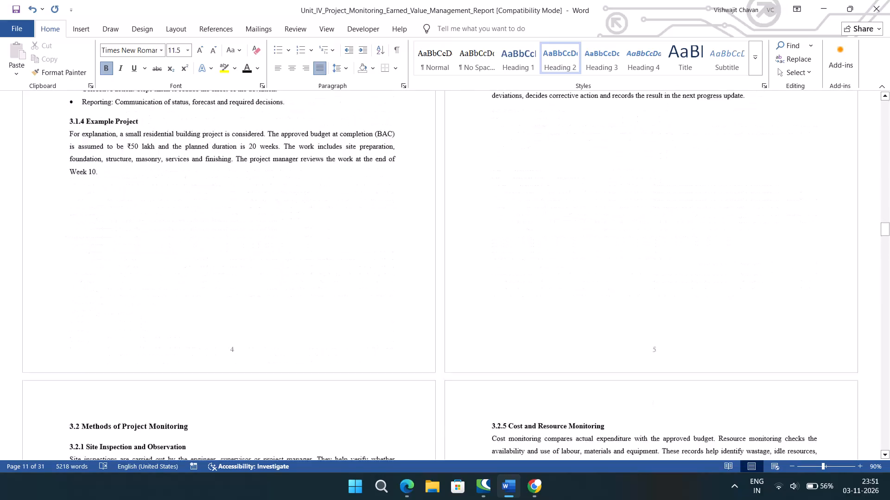
scroll(298, 187, up, 1)
scroll(298, 187, down, 1)
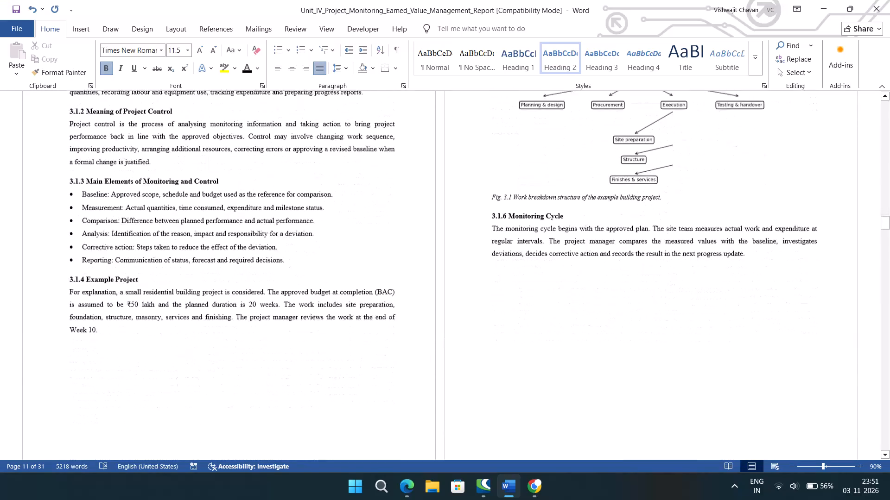
scroll(298, 187, down, 1)
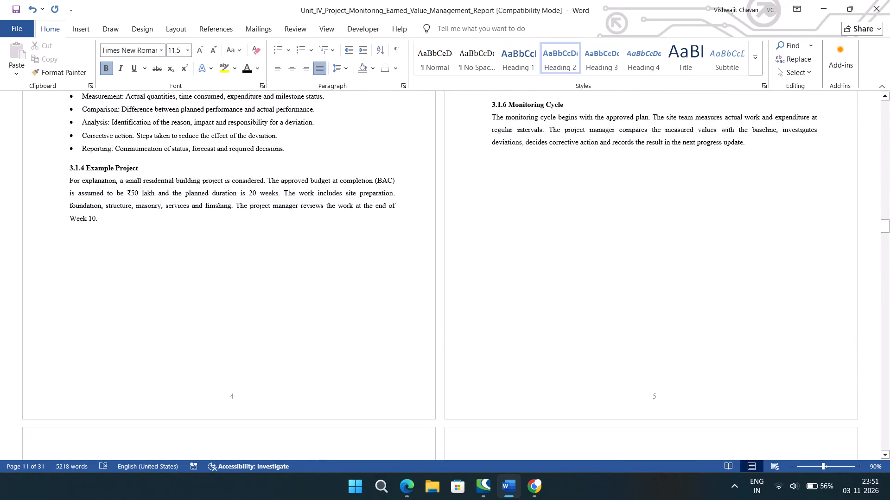
drag(69, 234, 185, 287)
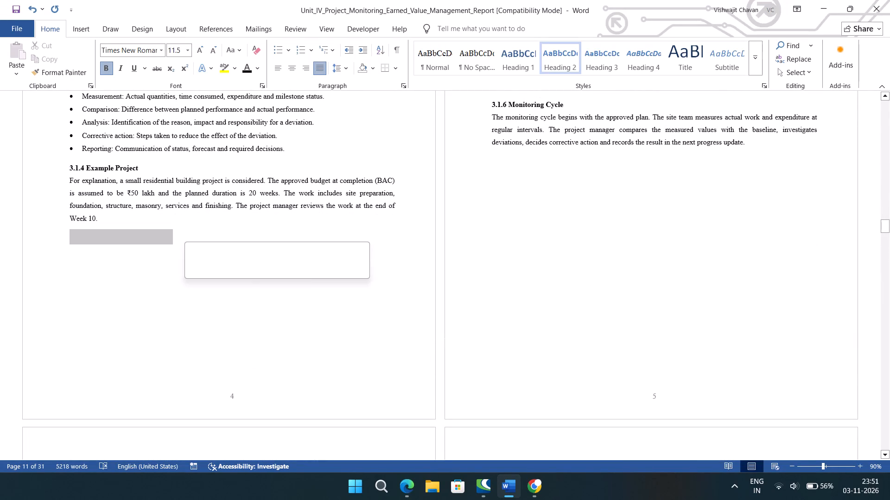
key(BackSpace)
scroll(238, 314, up, 1)
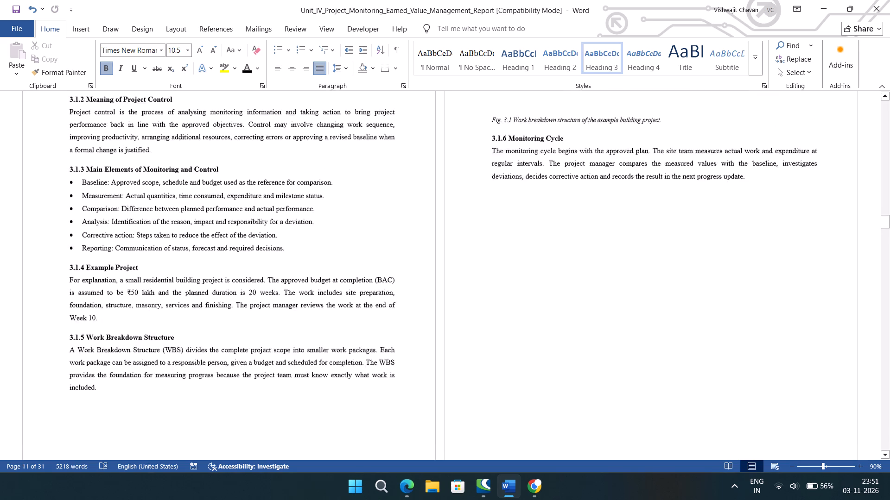
scroll(238, 314, up, 1)
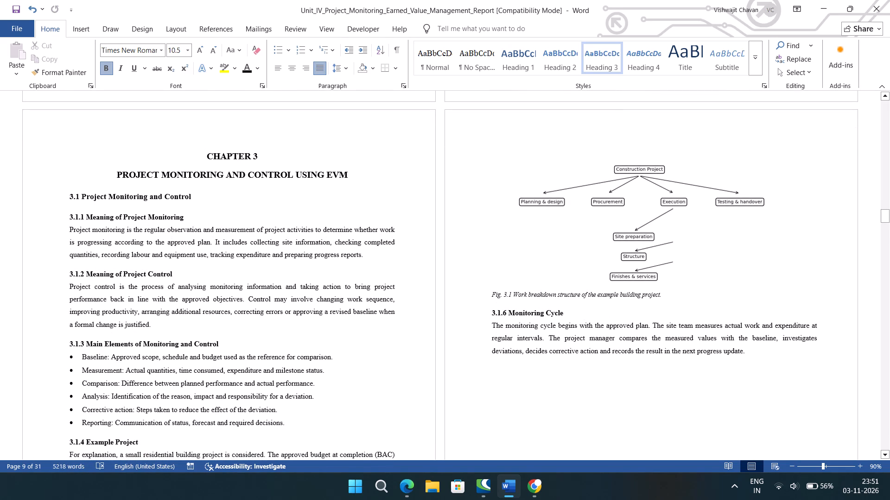
Delete the page break after section 3.1.6 Monitoring Cycle so that 3.2 Methods of Project Monitoring follows directly.
click(600, 245)
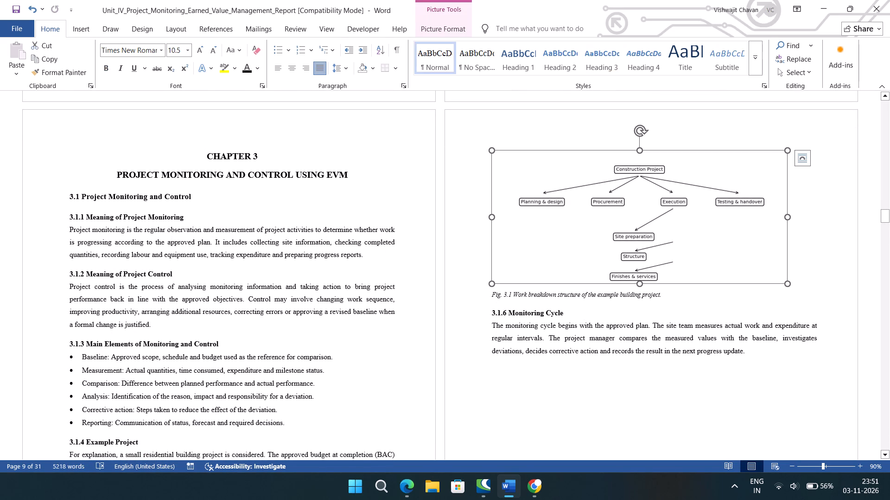
scroll(605, 320, down, 2)
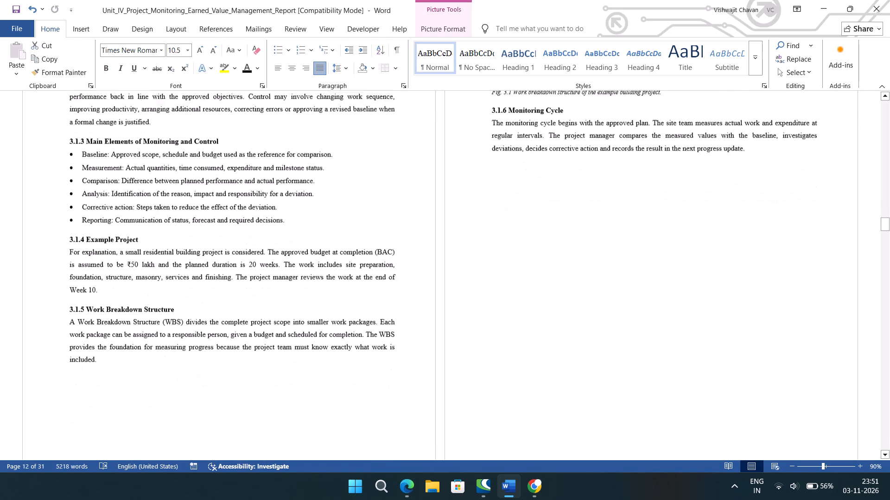
scroll(605, 320, down, 2)
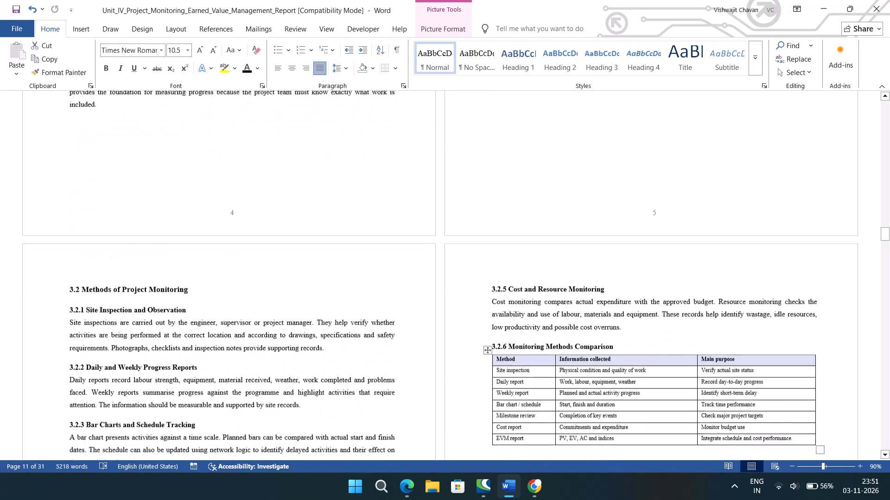
scroll(605, 320, up, 1)
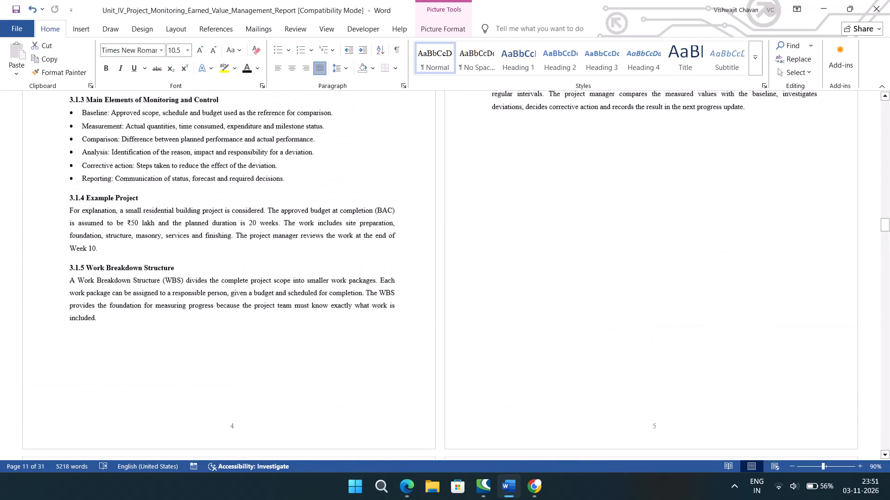
scroll(605, 320, up, 1)
drag(486, 132, 599, 211)
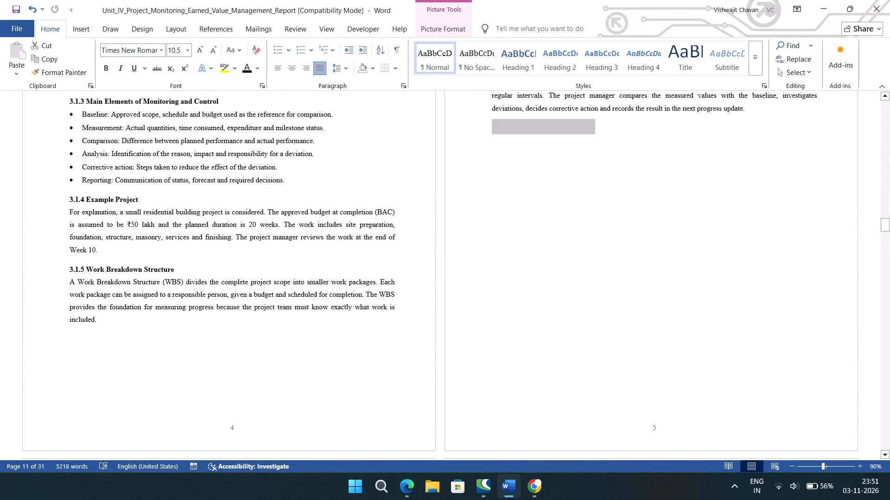
drag(599, 211, 601, 212)
key(backslash)
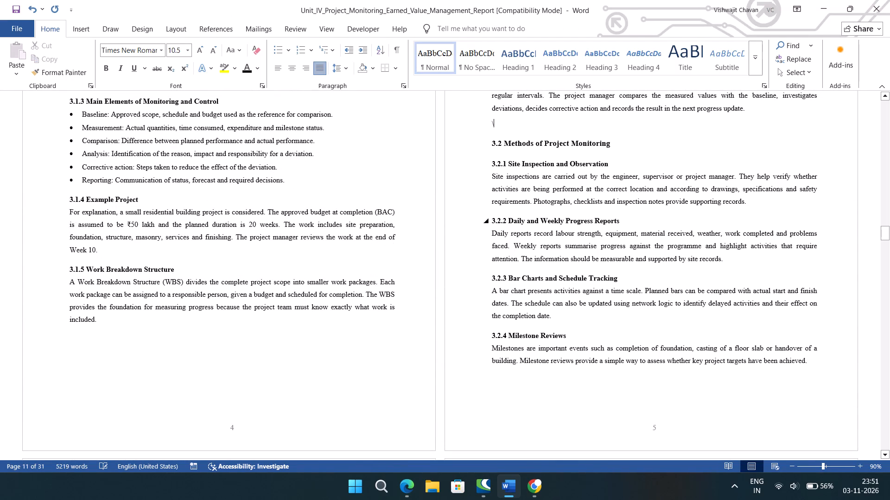
key(BackSpace)
key(ctrl+z)
key(ctrl+z)
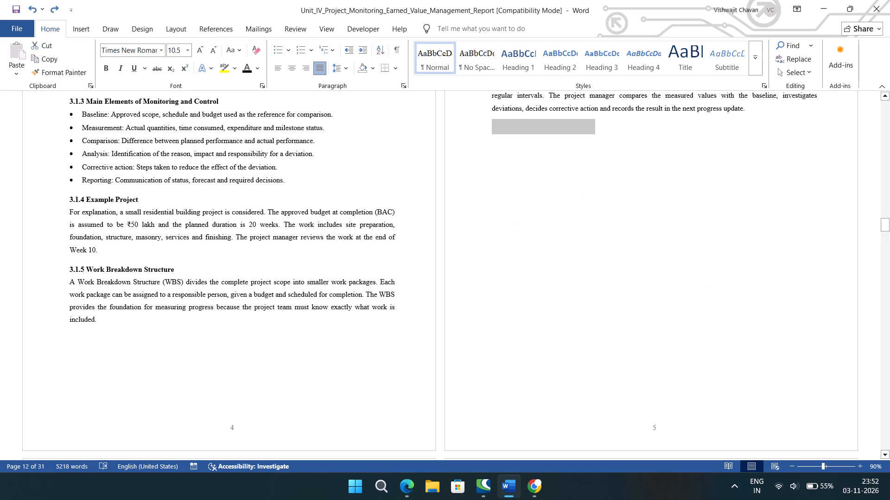
key(BackSpace)
click(617, 229)
Delete the page break after section 3.2.4 Milestone Reviews so that 3.2.5 Cost and Resource Monitoring follows directly.
scroll(617, 229, down, 1)
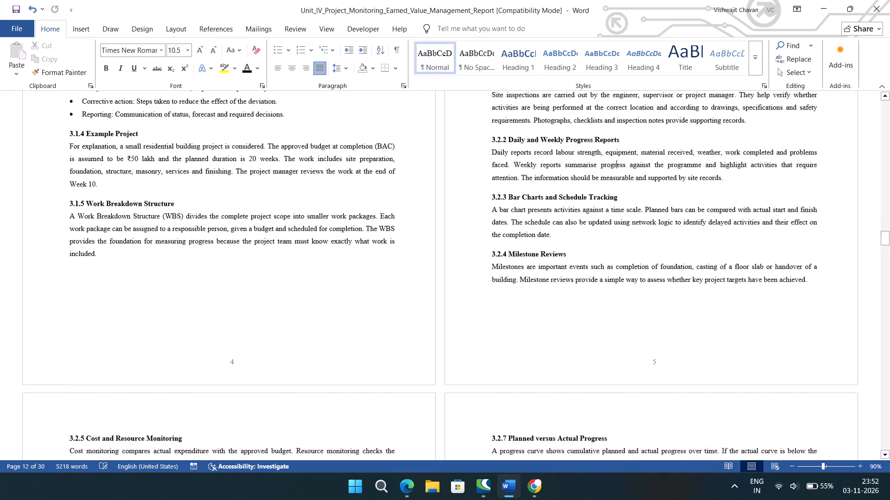
scroll(617, 229, down, 1)
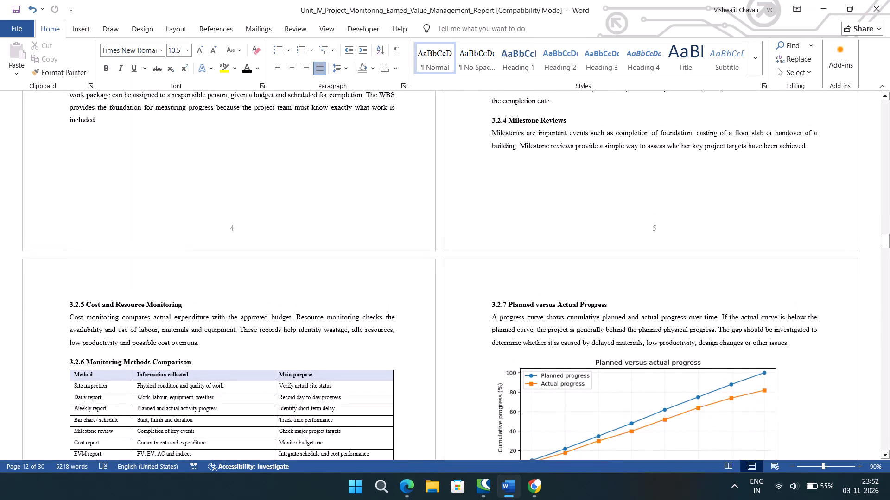
drag(499, 162, 545, 193)
key(BackSpace)
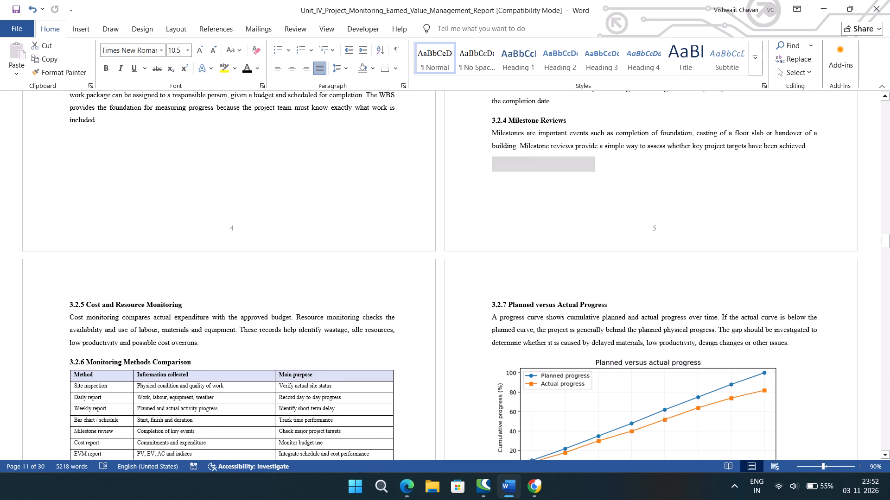
Delete the page break after section 3.2.6 Monitoring Methods Comparison so that 3.2.7 Planned versus Actual Progress follows directly.
scroll(488, 226, down, 1)
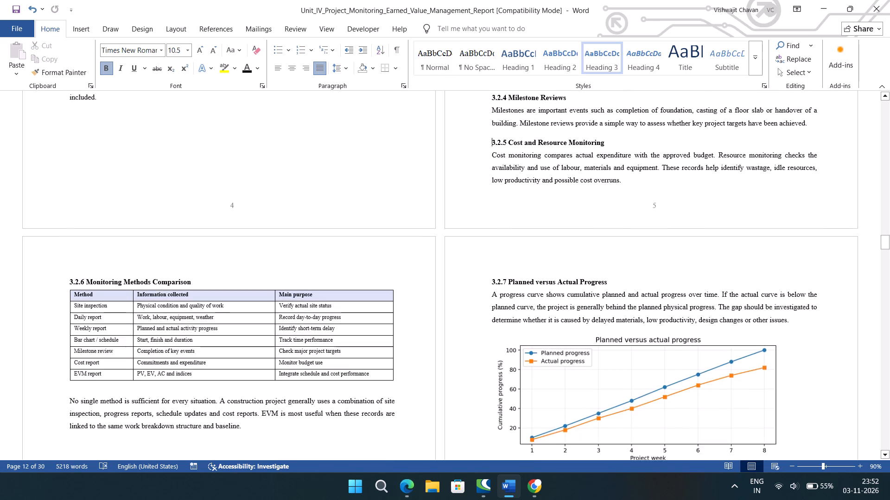
scroll(488, 226, down, 1)
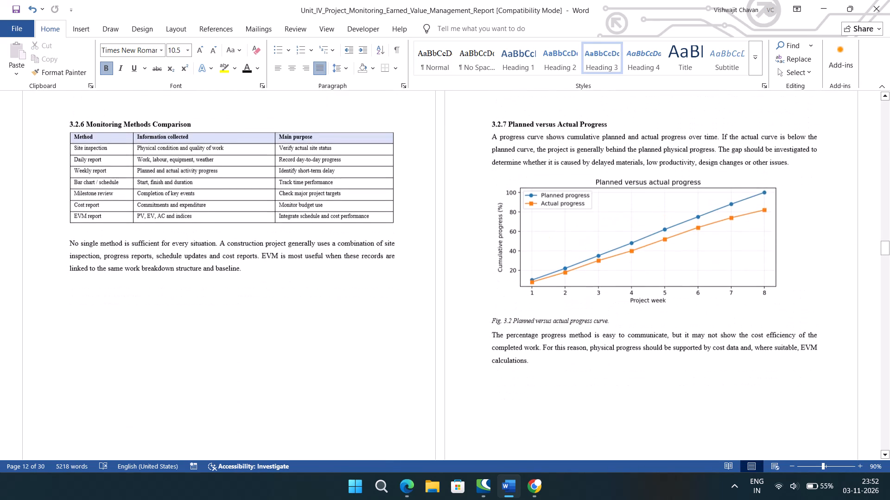
scroll(488, 226, down, 1)
drag(76, 286, 173, 337)
key(BackSpace)
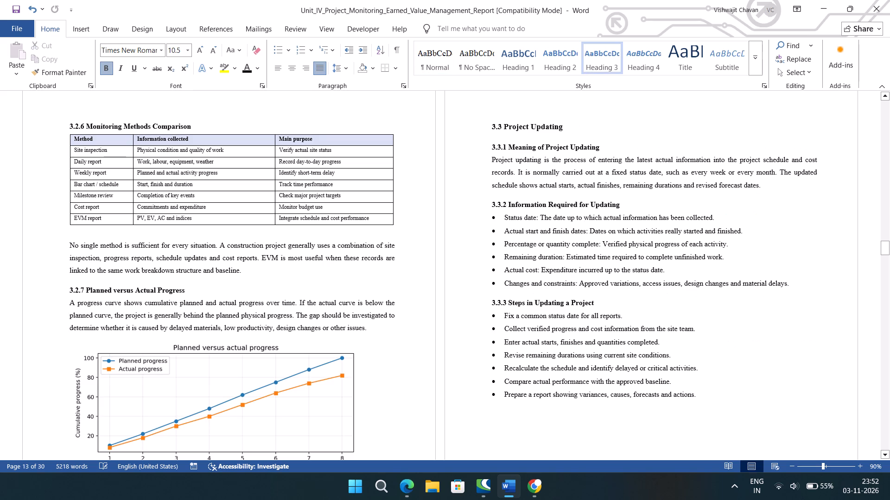
Delete the page break after section 3.2.7 so that 3.3 Project Updating follows directly on the same page.
scroll(176, 320, down, 3)
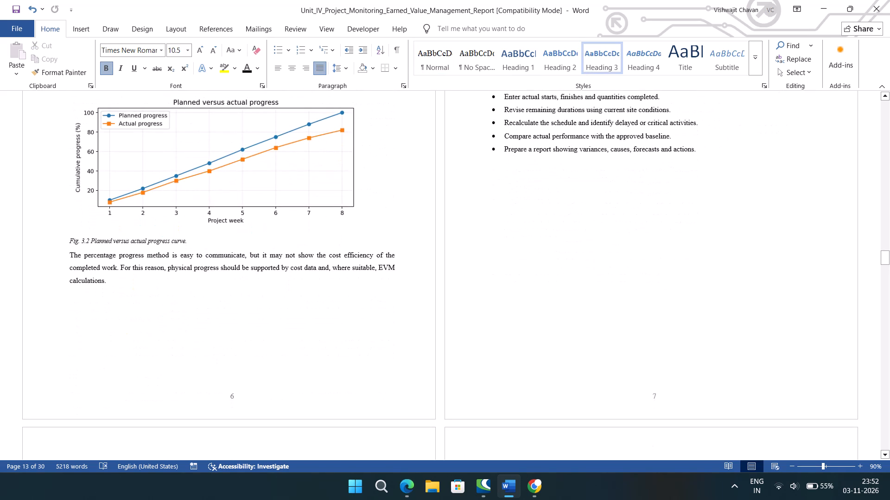
scroll(176, 320, down, 1)
drag(69, 298, 136, 331)
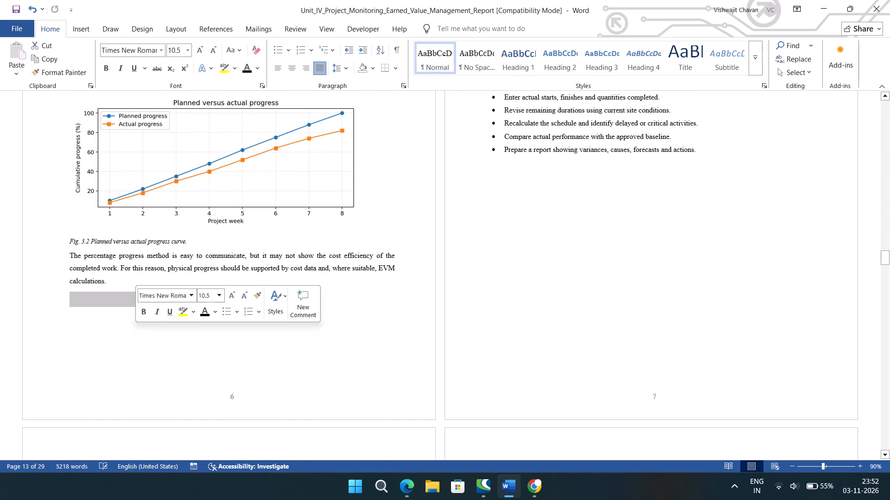
key(BackSpace)
Delete the page break after section 3.3.3 Steps in Updating a Project so that 3.3.4 Importance of a Baseline follows directly.
scroll(136, 331, up, 2)
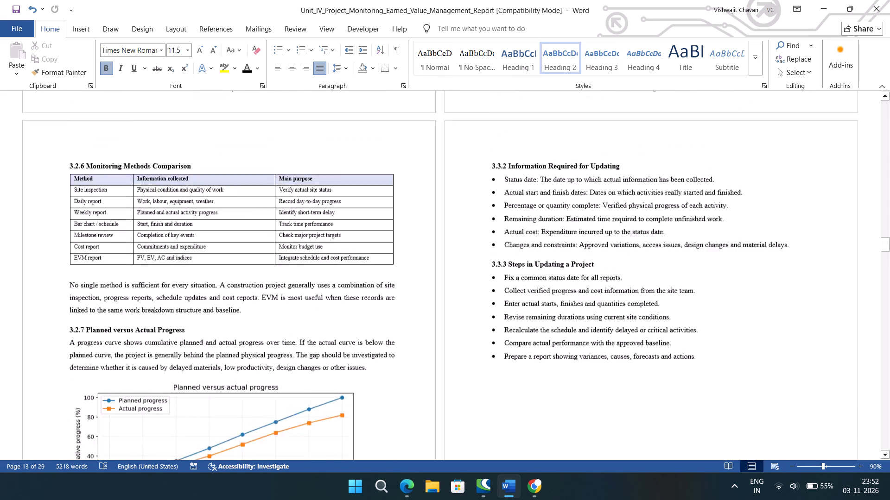
scroll(136, 331, down, 3)
scroll(136, 331, up, 4)
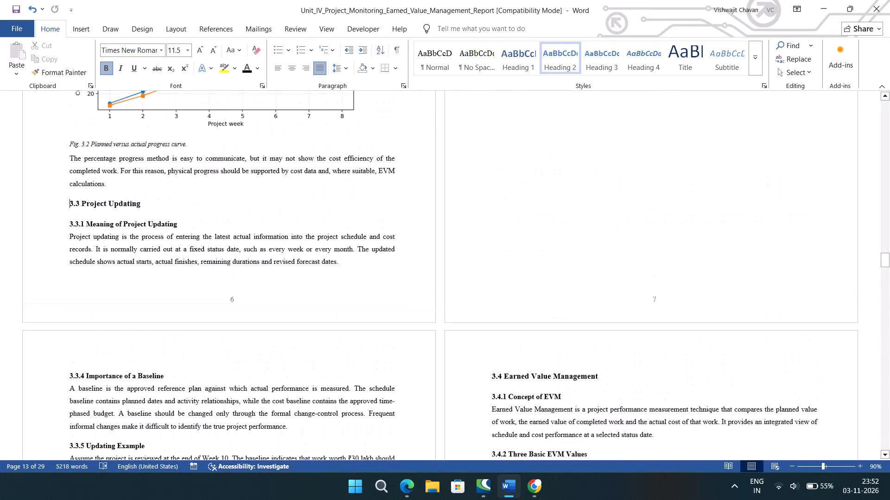
scroll(136, 331, up, 3)
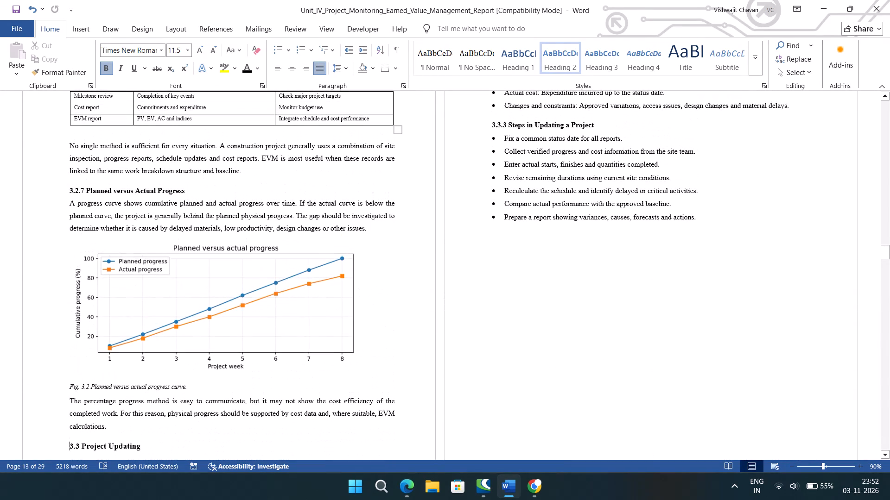
drag(490, 238, 519, 246)
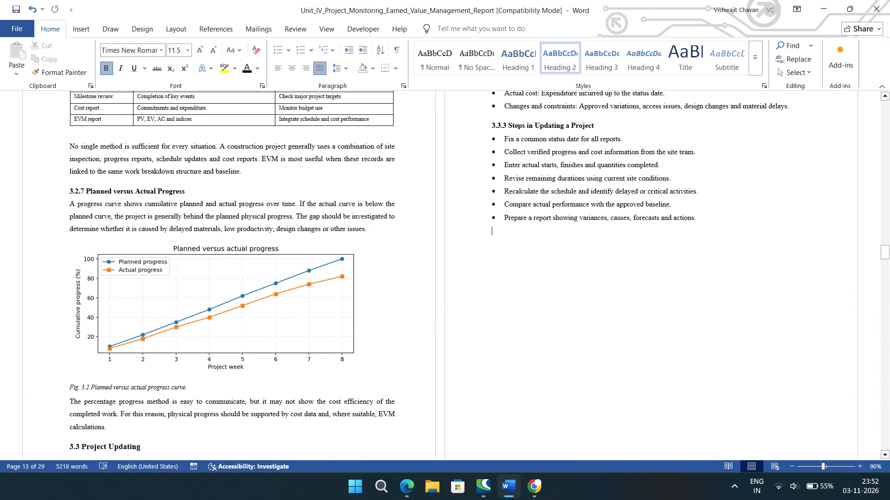
drag(519, 246, 569, 265)
key(BackSpace)
scroll(569, 265, down, 1)
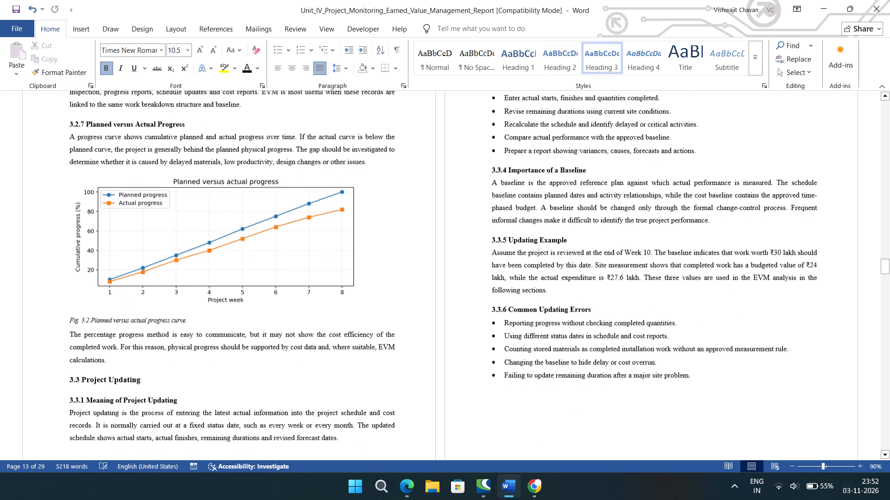
scroll(569, 265, down, 3)
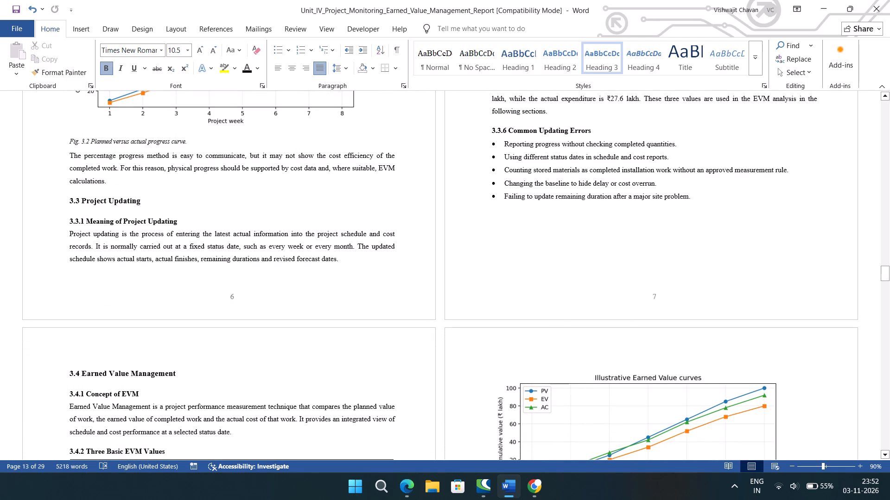
Delete the page break after section 3.3.6 Common Updating Errors so that 3.4 Earned Value Management follows directly.
drag(499, 214, 563, 245)
key(BackSpace)
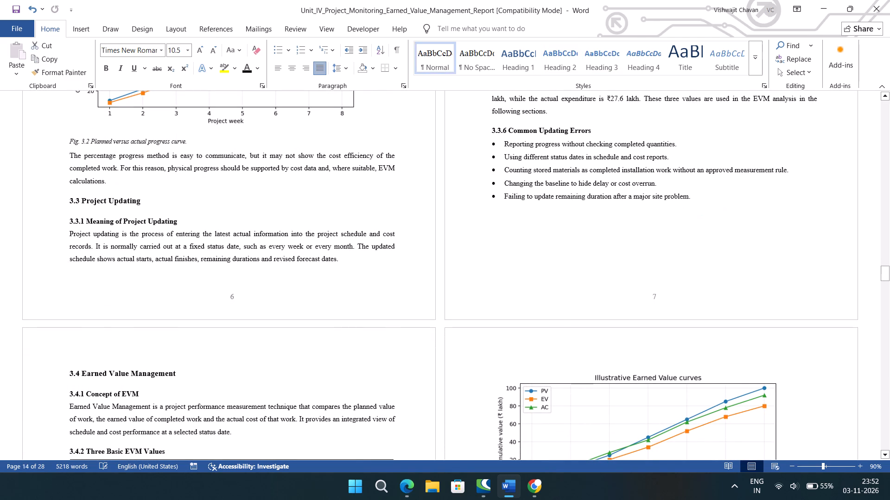
Delete the page break after the 3.4.3 Earned Value Curves paragraph so that the Fig. 3.3 chart follows directly.
scroll(465, 245, down, 2)
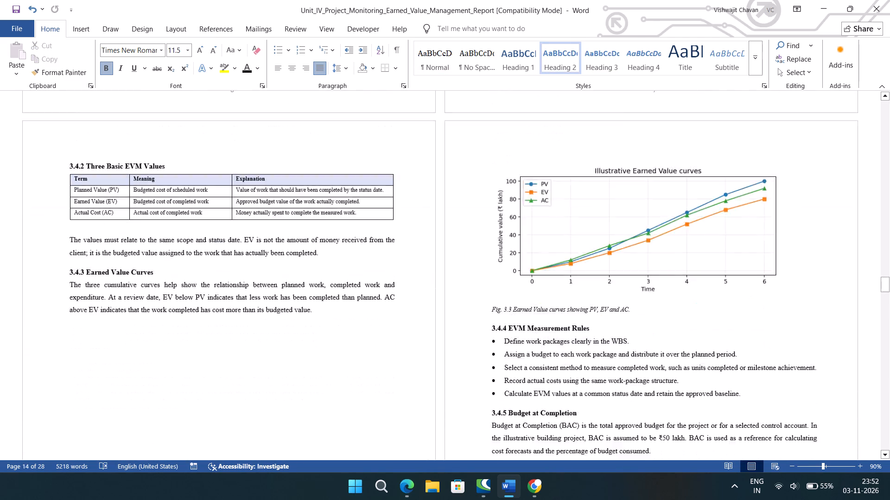
scroll(465, 245, down, 2)
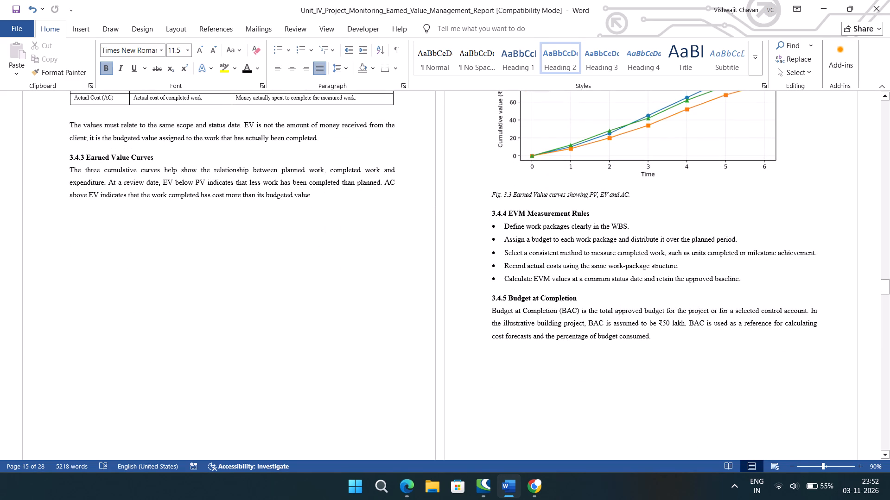
drag(79, 216, 152, 251)
key(BackSpace)
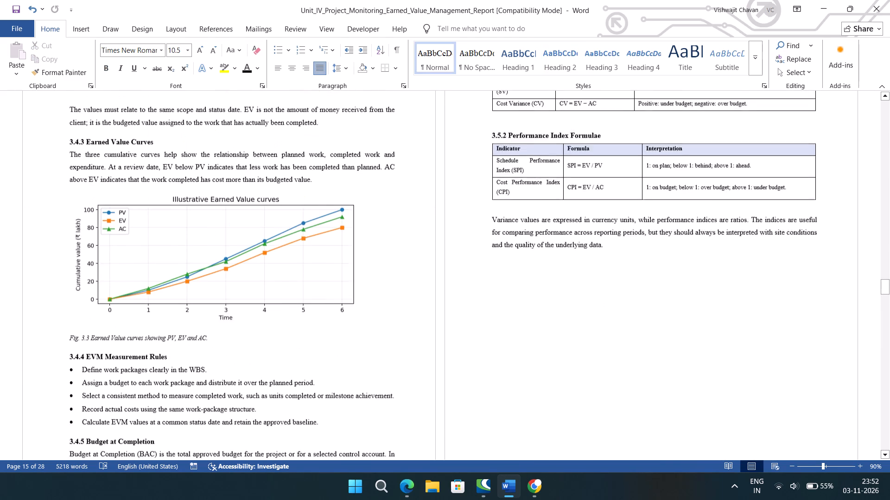
Delete the page break after section 3.4.5 Budget at Completion, before 3.5 EVM Calculations and Performance Indices.
scroll(152, 251, down, 1)
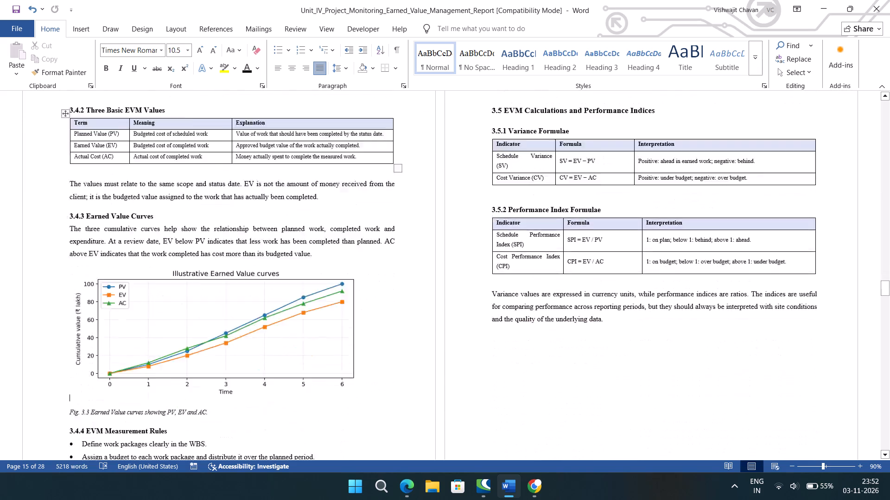
scroll(152, 251, down, 1)
drag(98, 393, 142, 412)
click(142, 412)
drag(90, 412, 134, 419)
key(BackSpace)
Delete the page break after section 3.5.2 Performance Index Formulae so that 3.5.3 Numerical Example follows directly.
scroll(134, 419, down, 3)
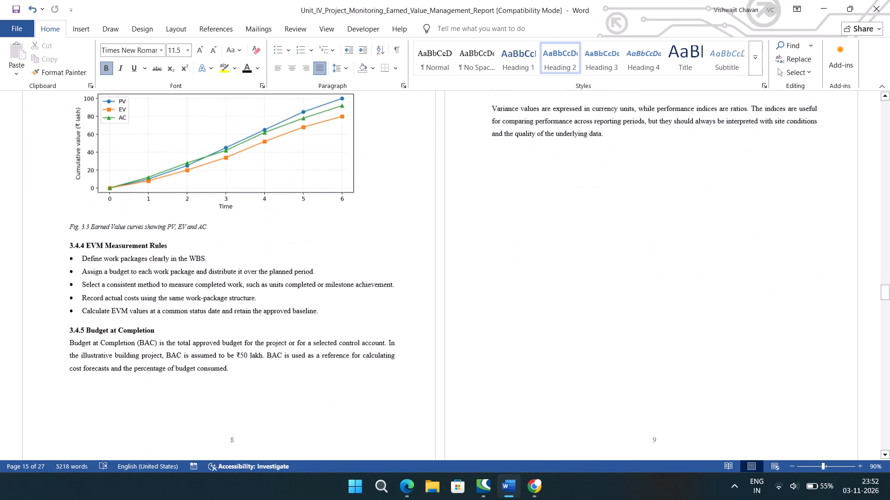
scroll(134, 419, up, 3)
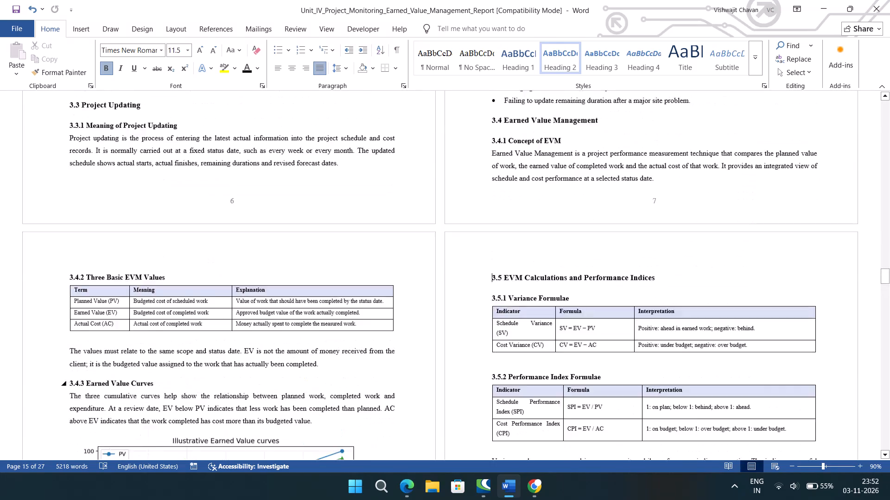
scroll(134, 419, up, 1)
scroll(134, 419, down, 5)
scroll(134, 419, up, 1)
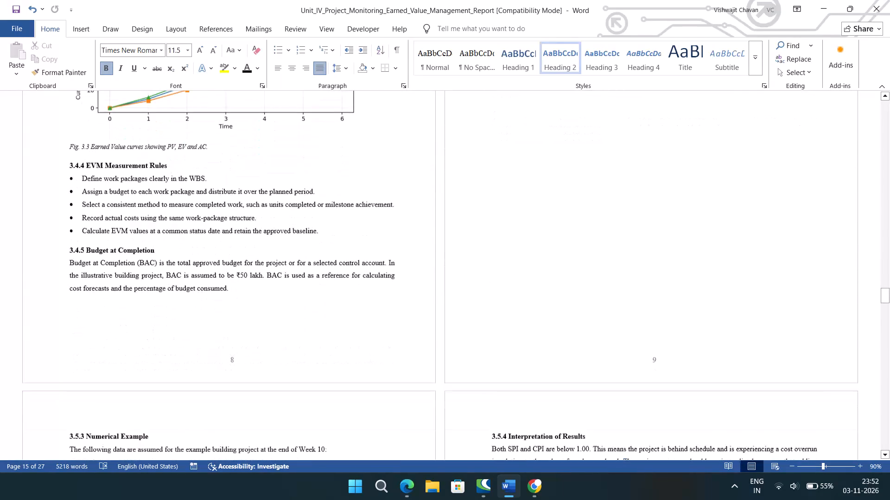
scroll(134, 419, up, 1)
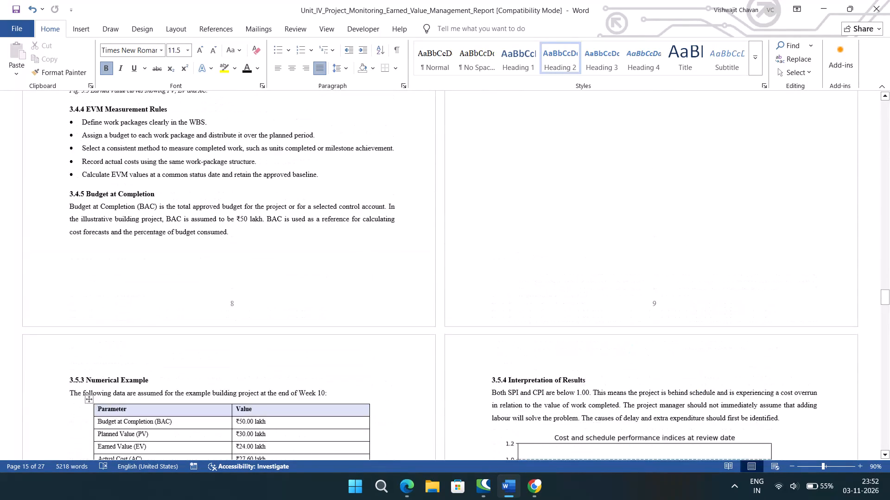
scroll(134, 419, up, 1)
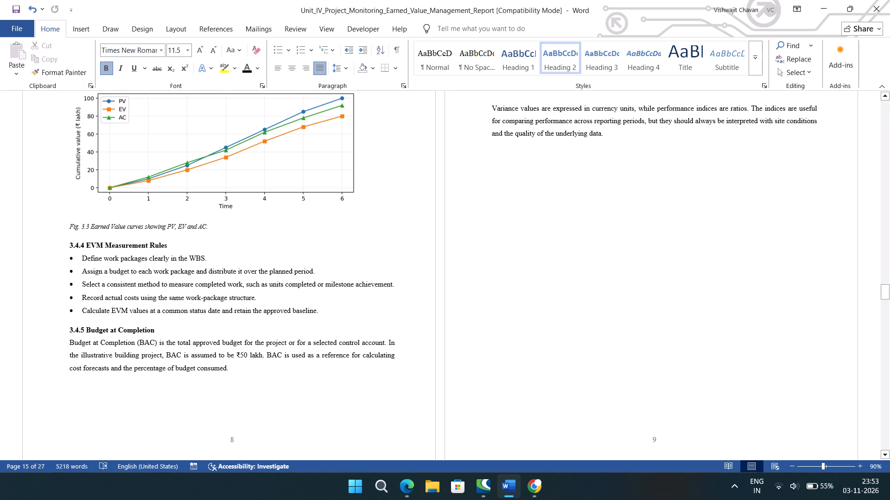
drag(493, 147, 550, 187)
key(BackSpace)
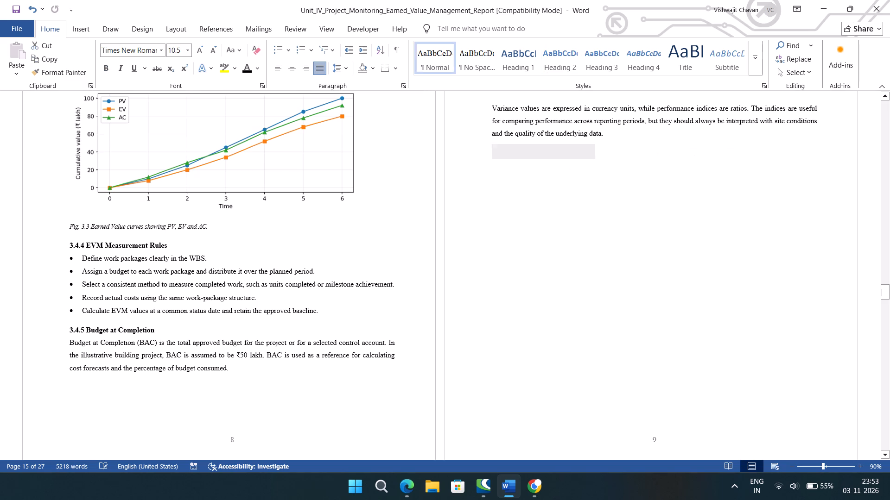
Delete the page break after section 3.5.3 Numerical Example so that 3.5.4 Interpretation of Results follows directly.
scroll(550, 187, down, 2)
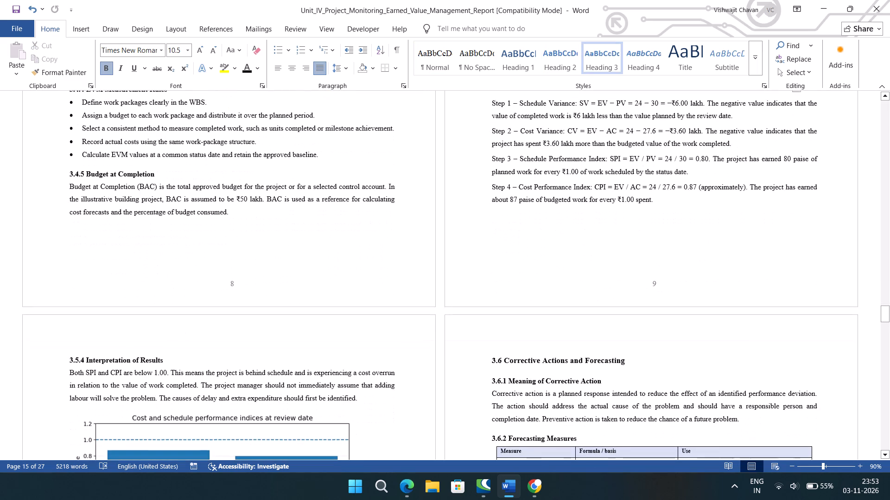
scroll(550, 187, down, 1)
drag(508, 214, 543, 231)
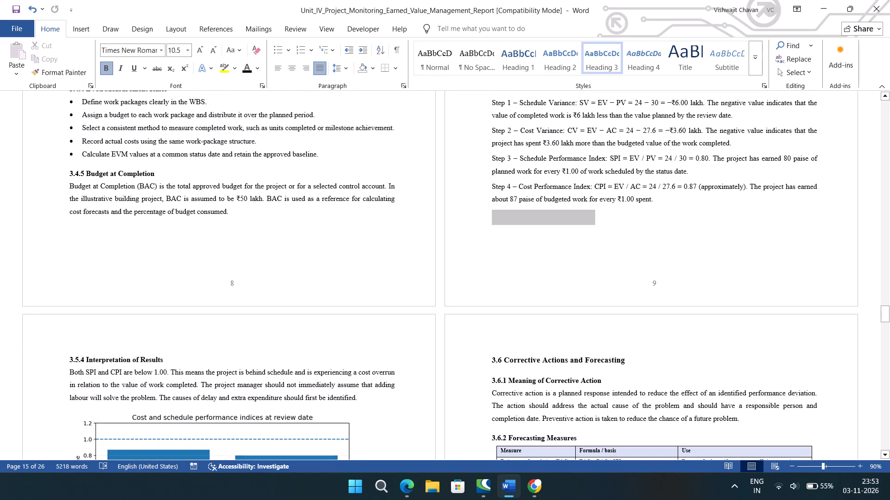
drag(543, 231, 543, 231)
key(BackSpace)
Delete the page break after section 3.5.4 Interpretation of Results so that 3.6 Corrective Actions and Forecasting follows directly.
scroll(543, 231, down, 2)
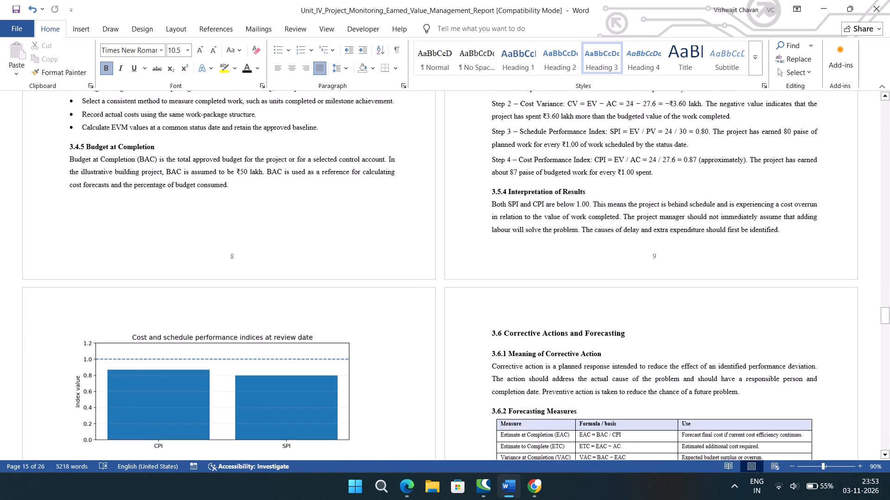
scroll(543, 231, down, 3)
click(543, 231)
scroll(543, 231, down, 1)
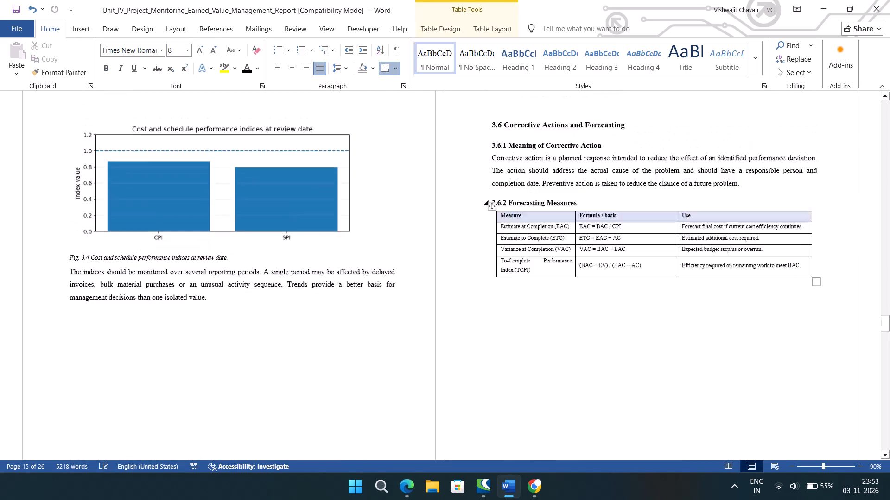
scroll(543, 231, down, 1)
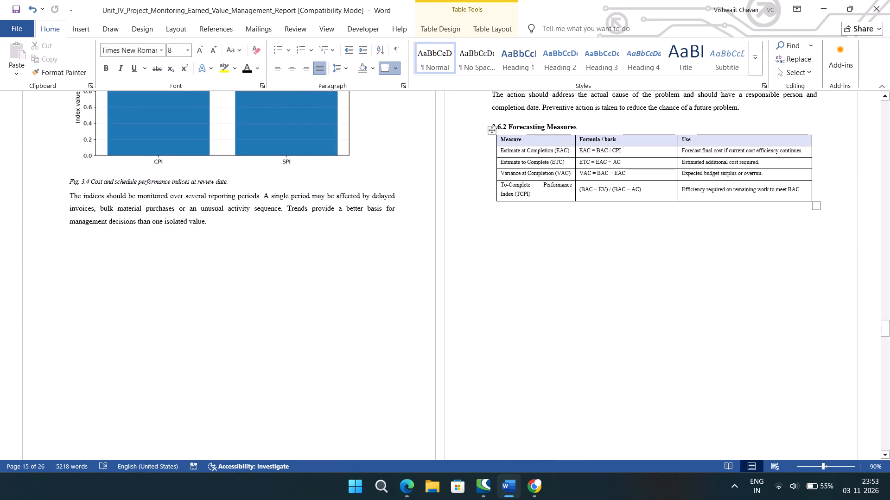
drag(125, 247, 195, 259)
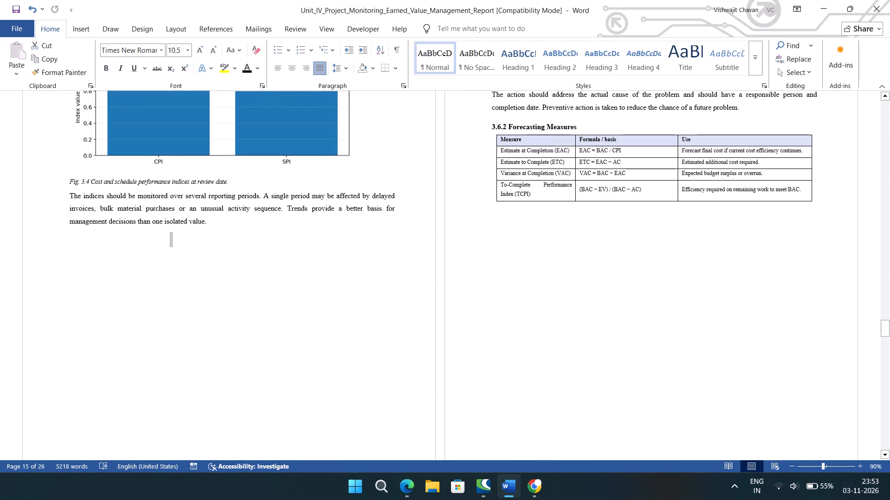
click(77, 240)
drag(67, 241, 189, 250)
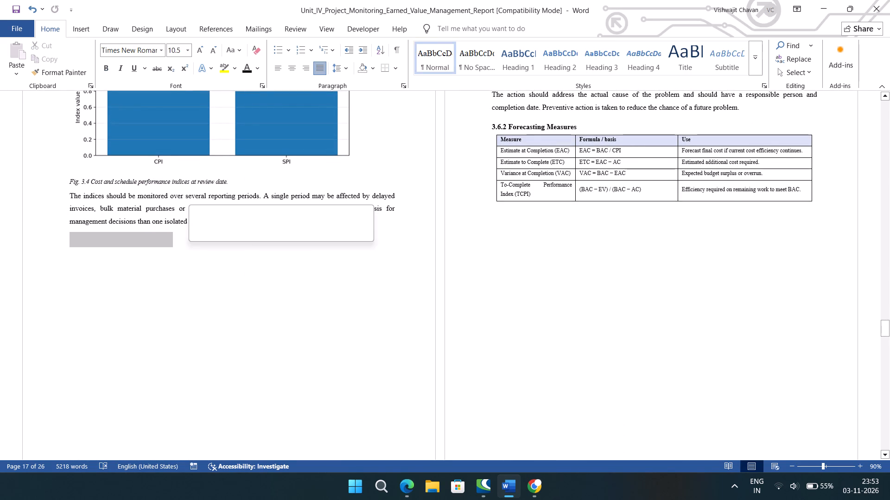
key(BackSpace)
Delete the page break after the 3.6.2 Forecasting Measures table so that 3.6.3 Forecast for the Example Project follows directly.
scroll(189, 250, down, 2)
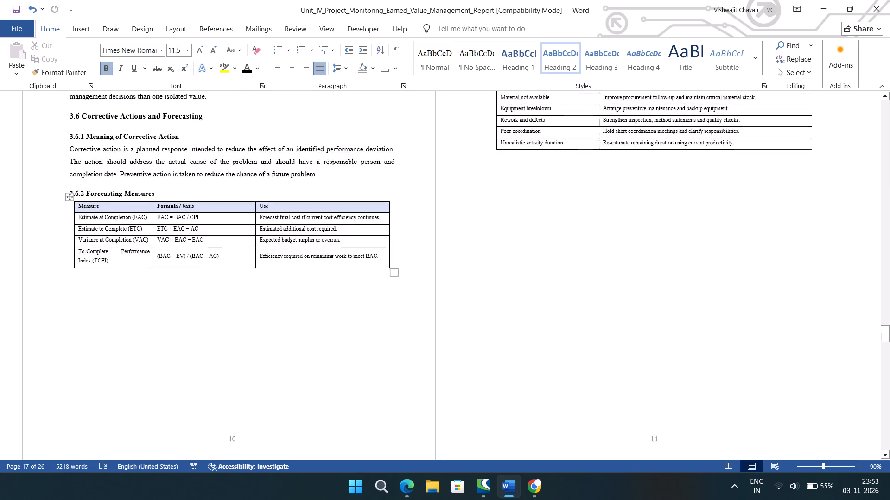
scroll(189, 250, down, 1)
drag(101, 264, 180, 304)
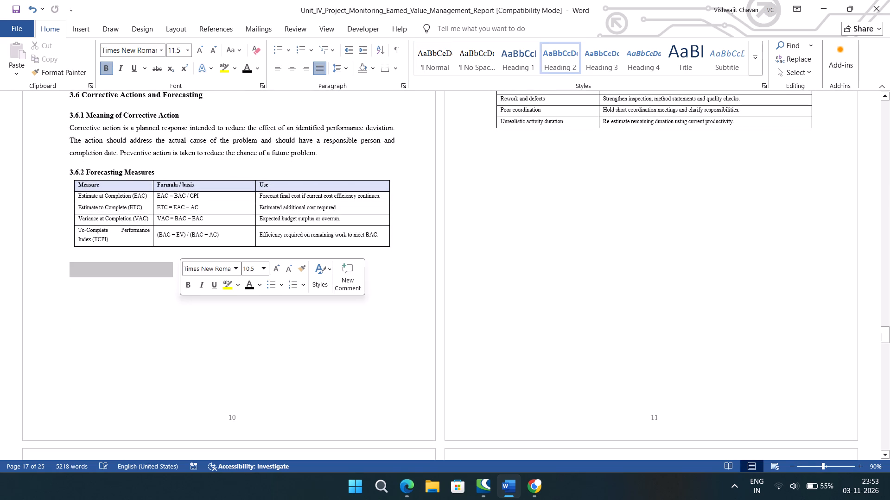
key(BackSpace)
Crop the blank space above and below the Fig. 3.5 monitoring and control cycle diagram to a height of about 1.01".
scroll(180, 304, up, 5)
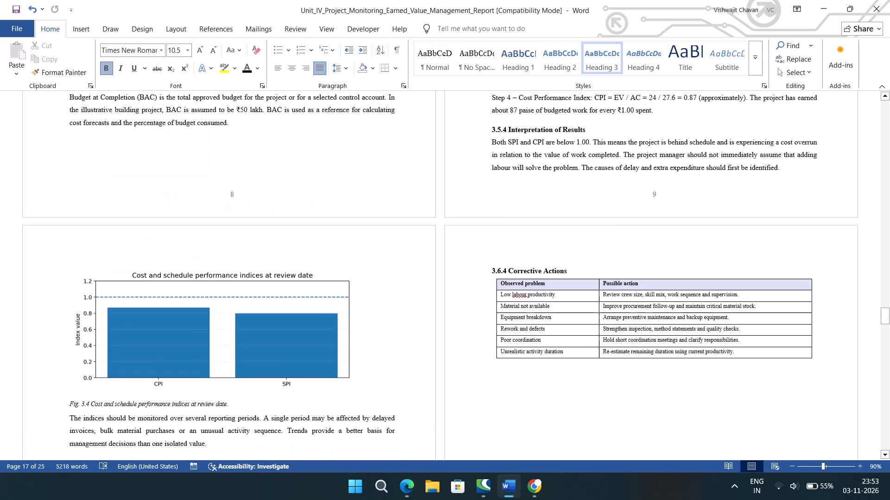
scroll(180, 304, down, 4)
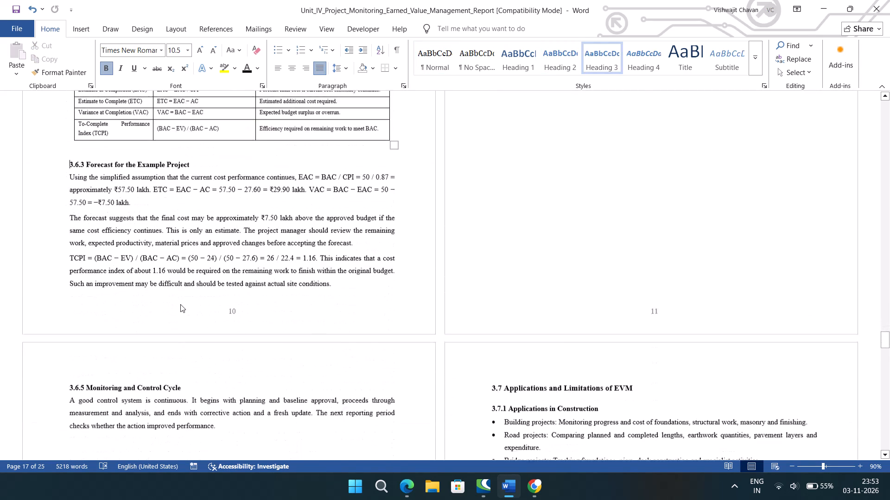
scroll(180, 304, down, 2)
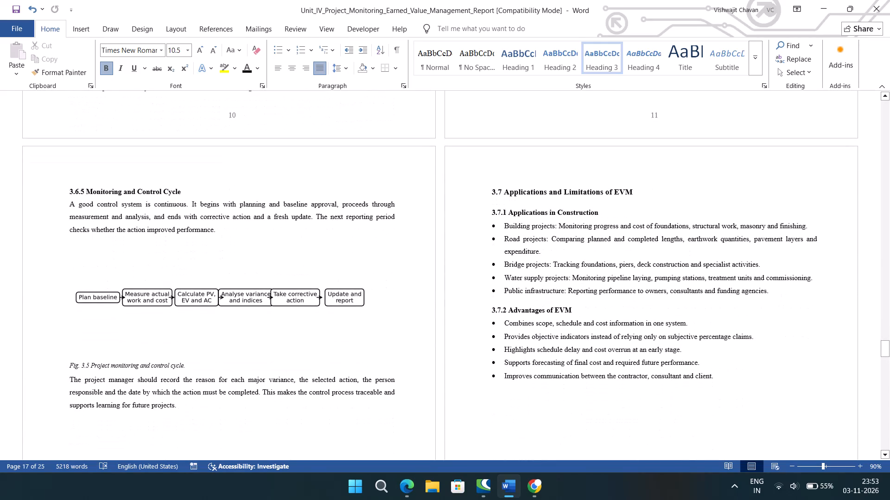
scroll(180, 304, down, 1)
click(210, 308)
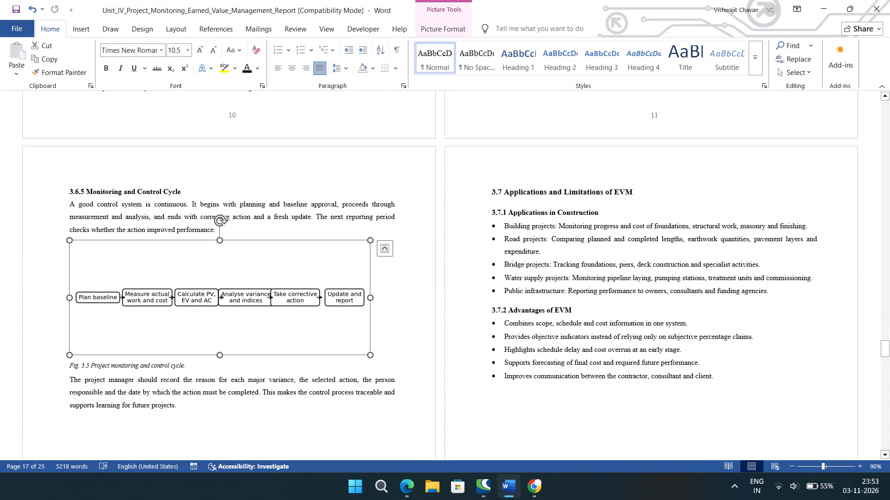
click(439, 27)
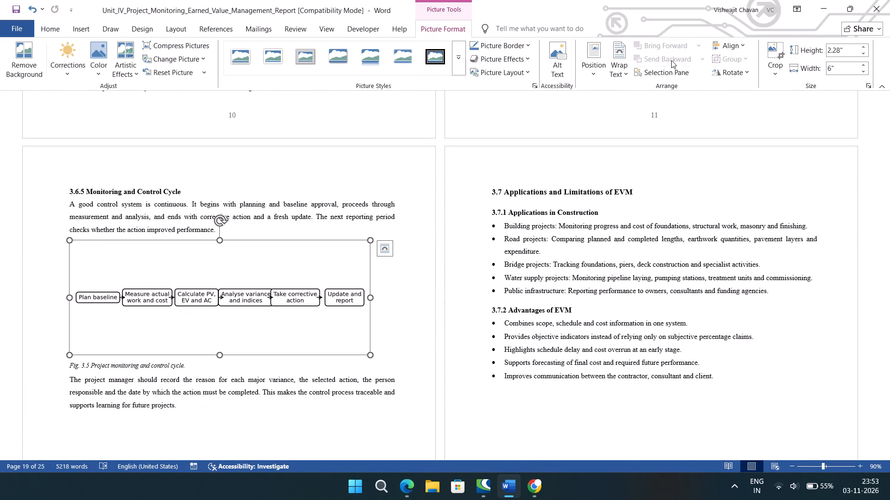
click(779, 78)
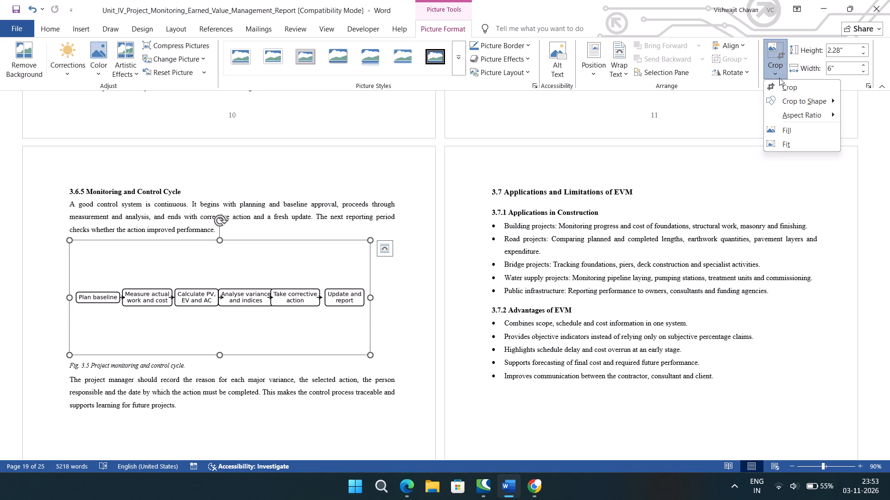
click(788, 90)
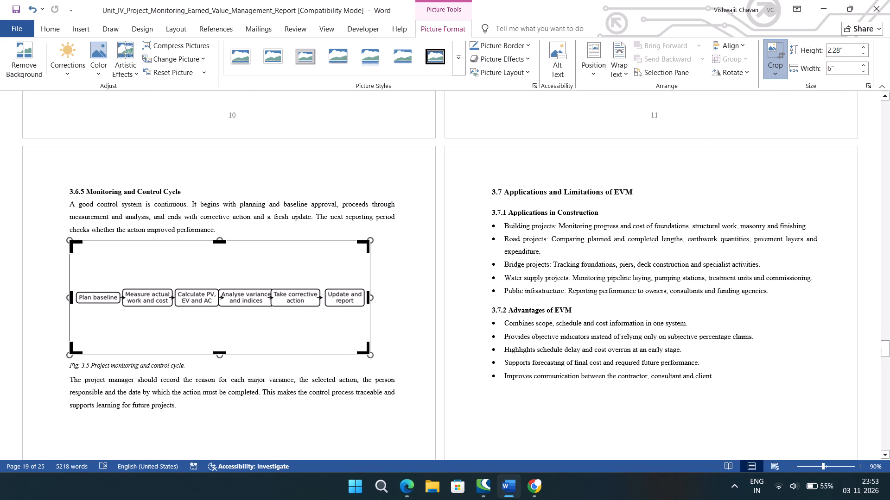
drag(220, 242, 220, 246)
drag(220, 246, 223, 274)
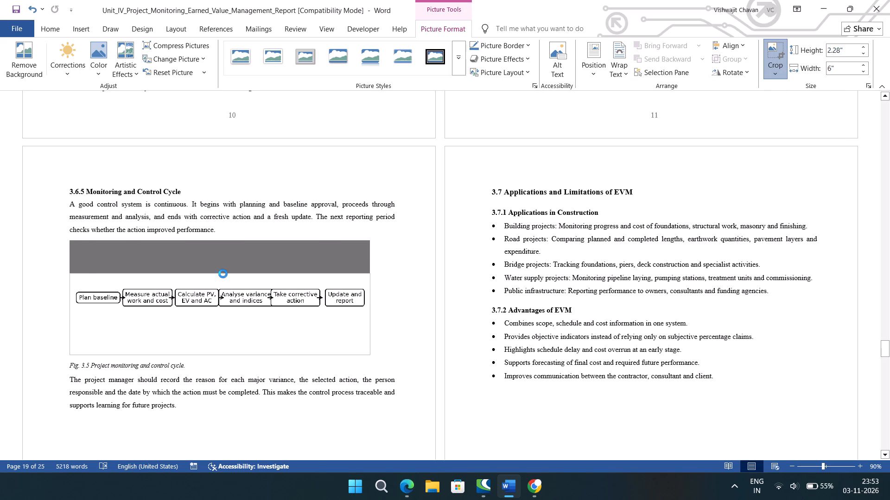
drag(221, 319, 221, 299)
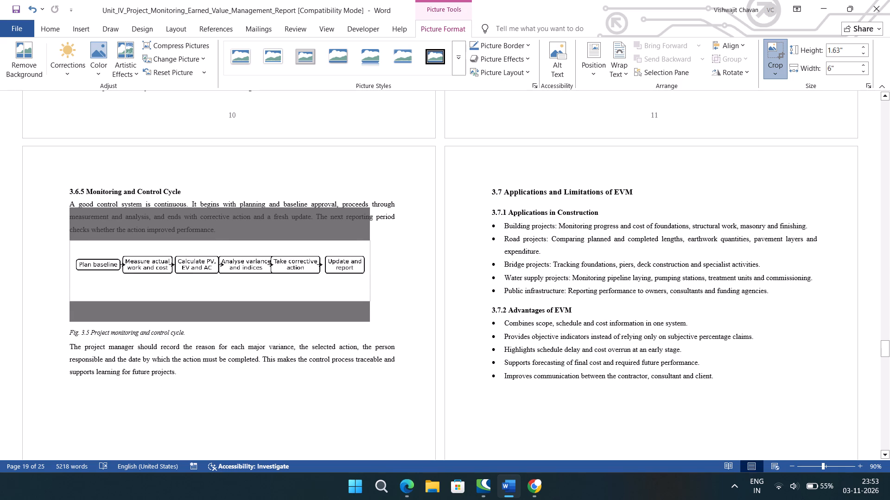
drag(221, 299, 221, 291)
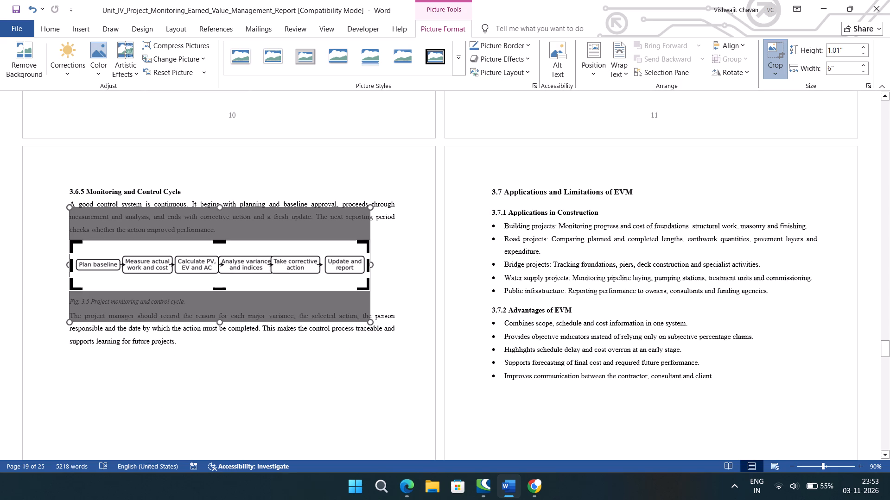
click(266, 230)
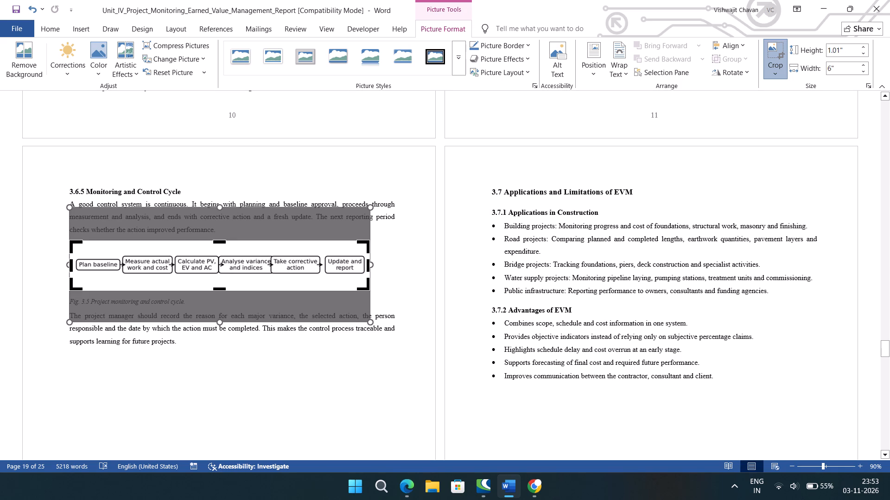
click(396, 236)
click(224, 269)
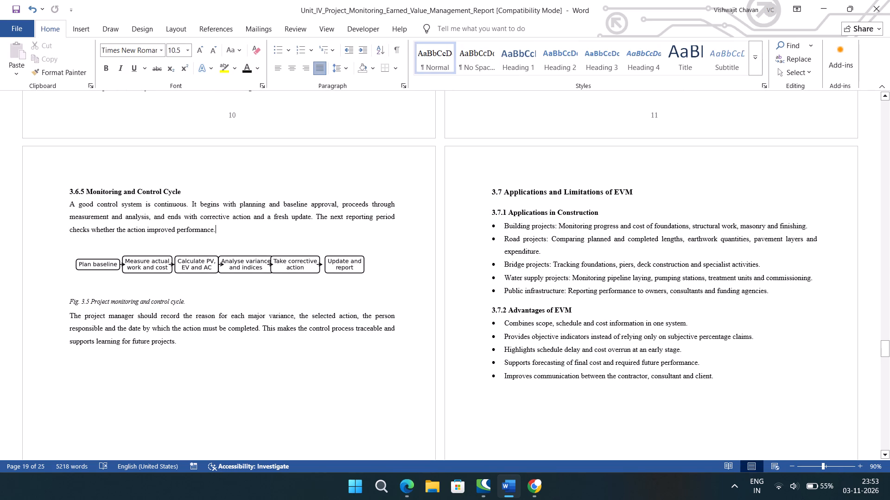
click(291, 341)
Delete the page break after section 3.6.5 Monitoring and Control Cycle so that 3.7 Applications and Limitations of EVM follows directly.
scroll(291, 341, down, 1)
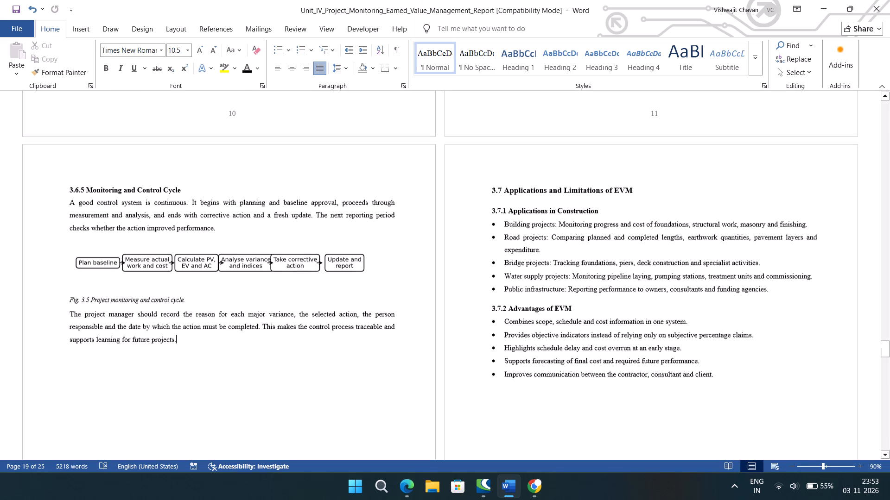
scroll(291, 341, down, 1)
drag(109, 294, 177, 299)
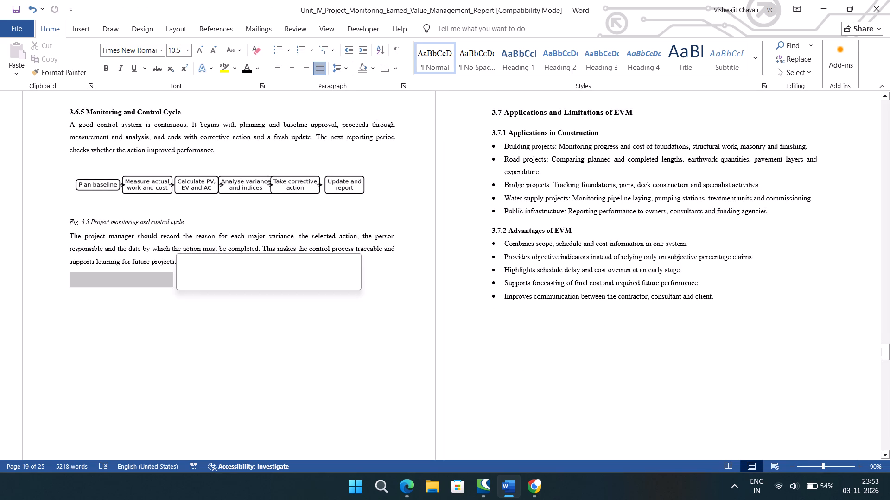
key(BackSpace)
Delete the page break after section 3.7.2 Advantages of EVM so that 3.7.3 Limitations of EVM follows directly.
scroll(229, 318, down, 1)
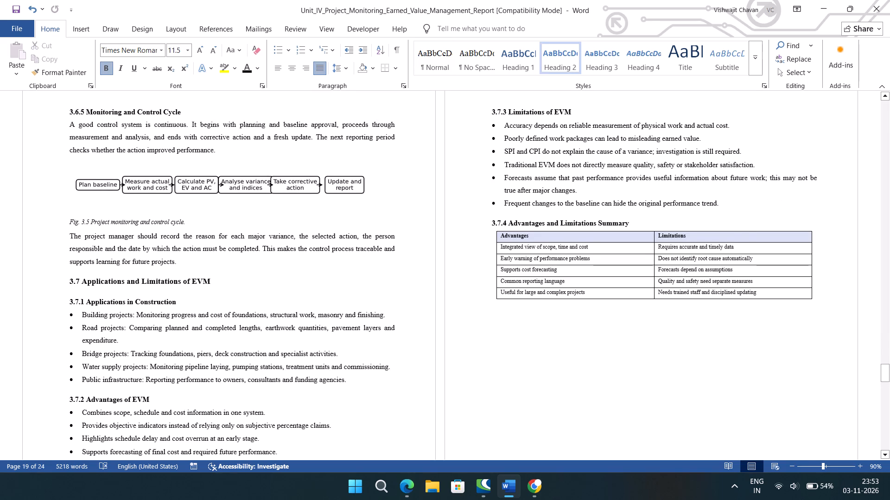
scroll(229, 318, down, 2)
drag(161, 306, 241, 326)
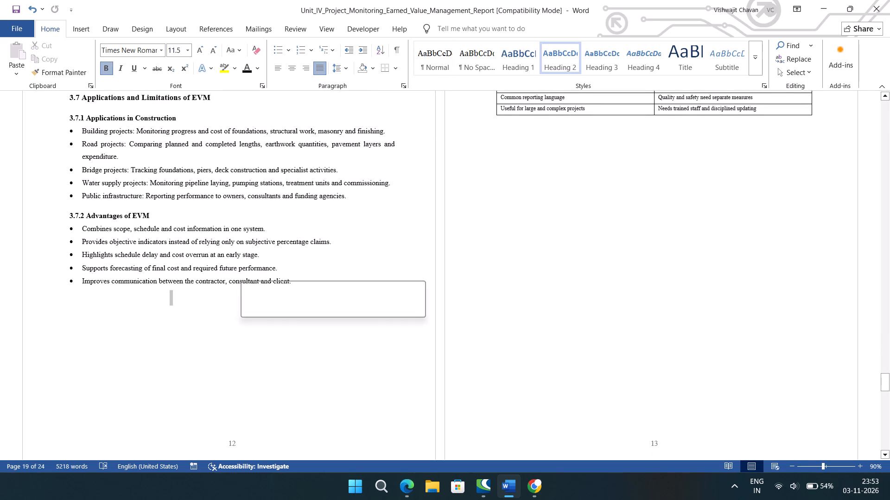
drag(110, 299, 150, 313)
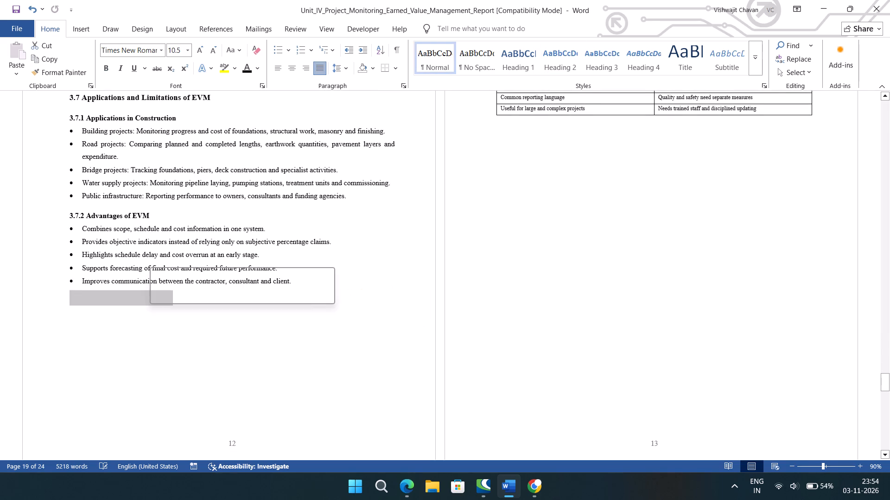
key(BackSpace)
Add an empty unbulleted line after the last 3.7.3 bullet to push the 3.7.4 heading and table onto the next page.
scroll(150, 313, down, 1)
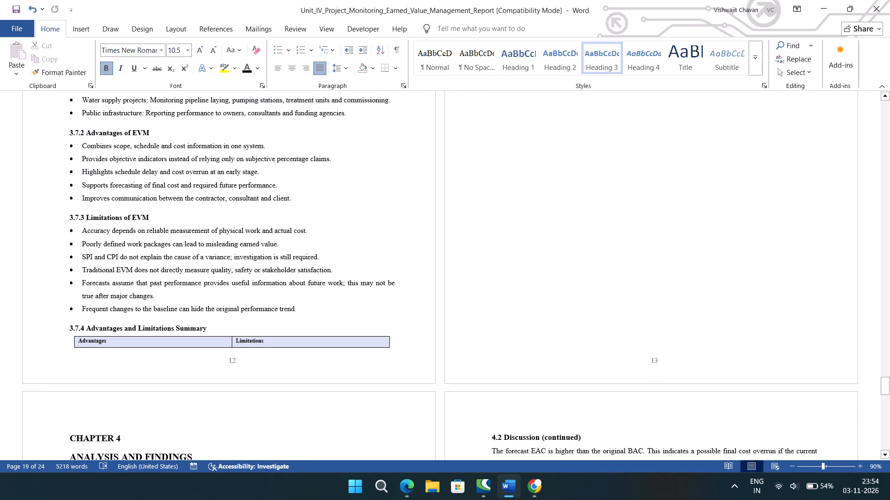
scroll(150, 313, down, 1)
click(308, 308)
key(backslash)
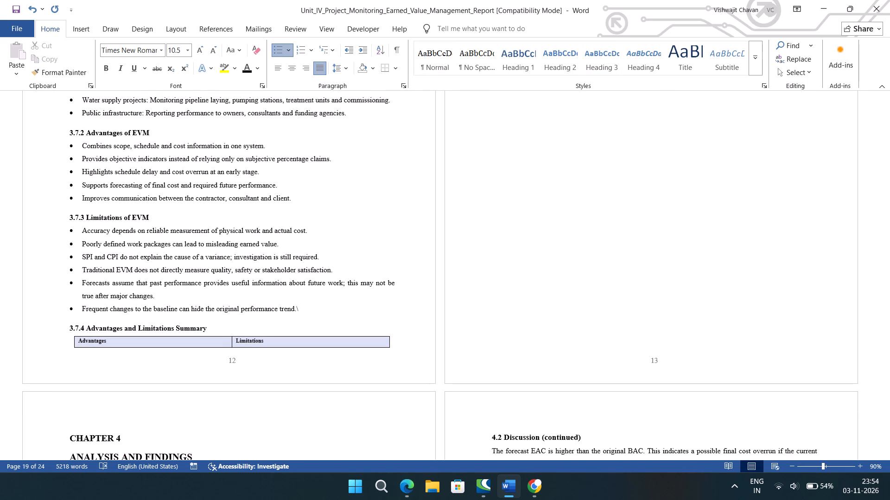
key(BackSpace)
key(Return)
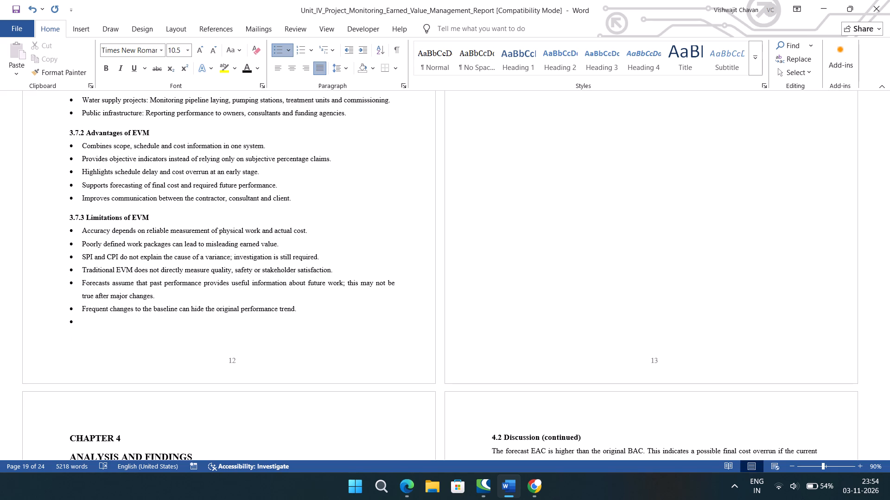
key(BackSpace)
scroll(308, 308, up, 2)
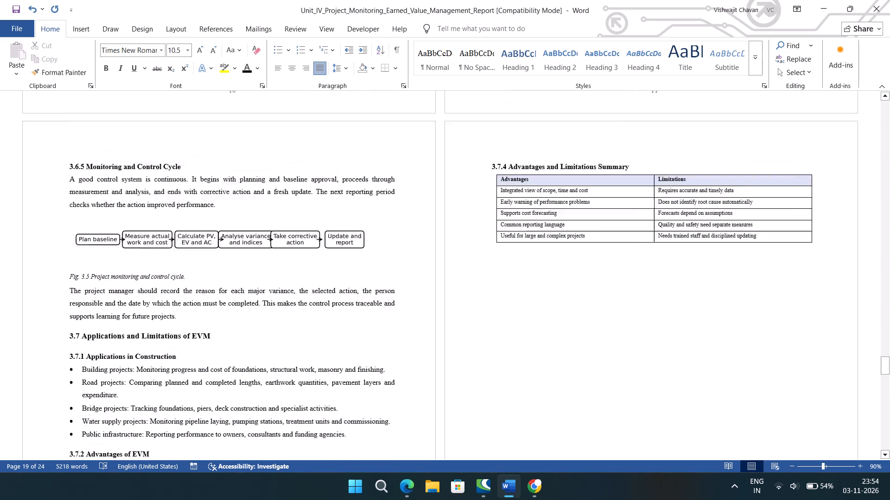
Centre the CHAPTER 4 and ANALYSIS AND FINDINGS headings.
scroll(308, 308, down, 3)
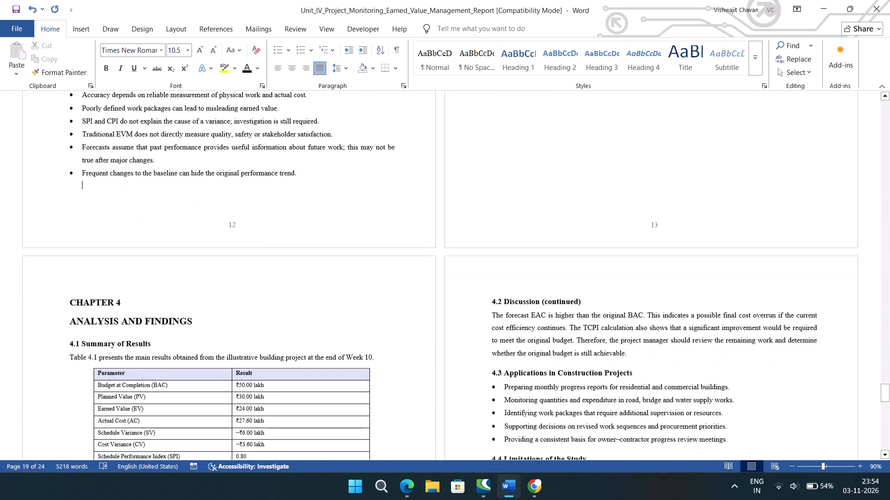
click(69, 304)
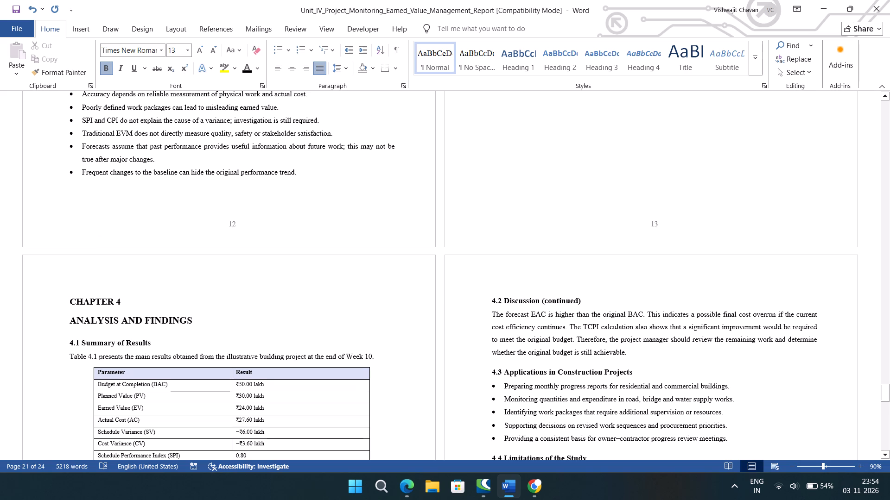
drag(70, 299, 95, 325)
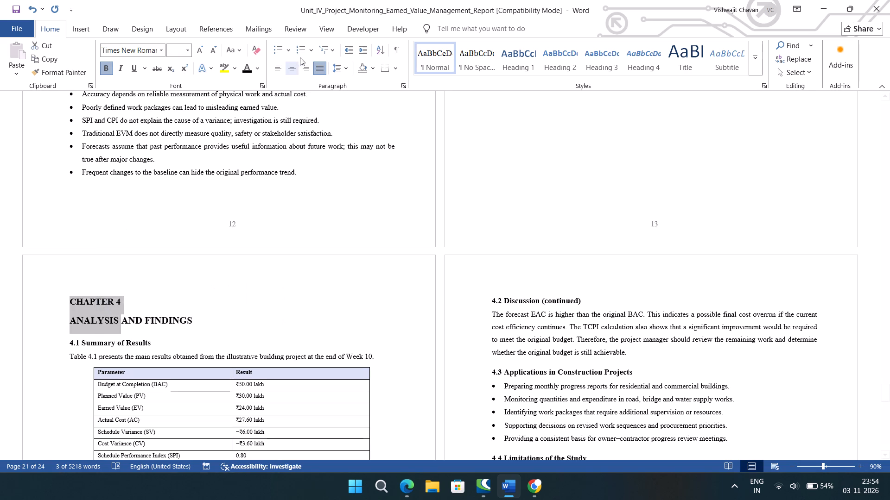
click(291, 67)
Delete the page break after section 4.2 Discussion so that 4.2 Discussion (continued) follows directly.
scroll(500, 184, down, 1)
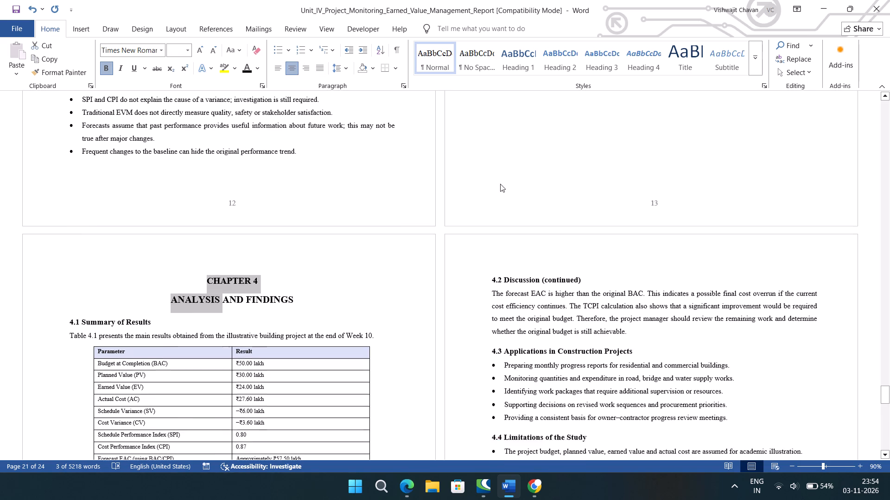
scroll(500, 184, down, 2)
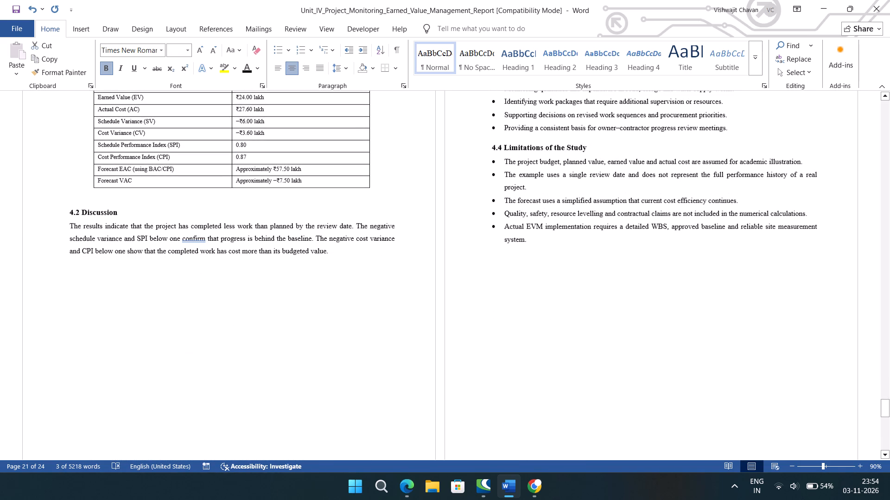
drag(234, 277, 277, 285)
drag(83, 276, 158, 284)
key(BackSpace)
Centre the CHAPTER 5 and CONCLUSIONS headings.
scroll(158, 284, down, 2)
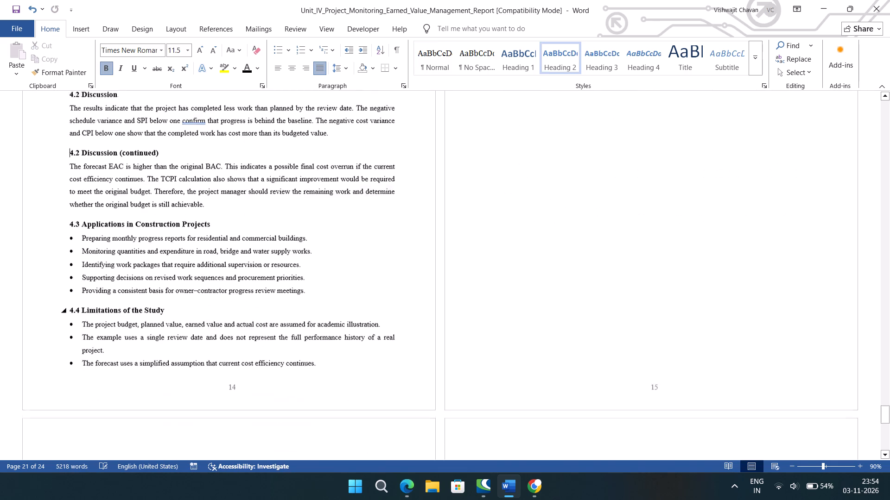
scroll(158, 284, up, 1)
scroll(158, 284, down, 1)
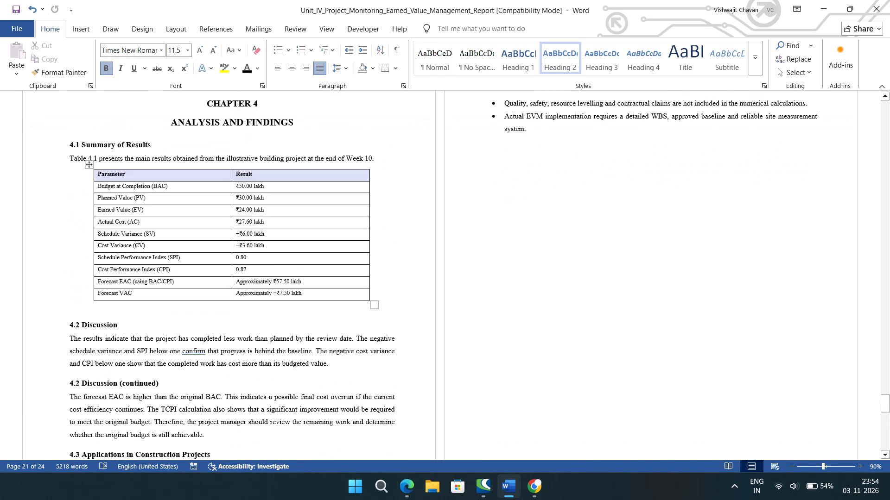
scroll(158, 284, down, 1)
scroll(158, 284, up, 1)
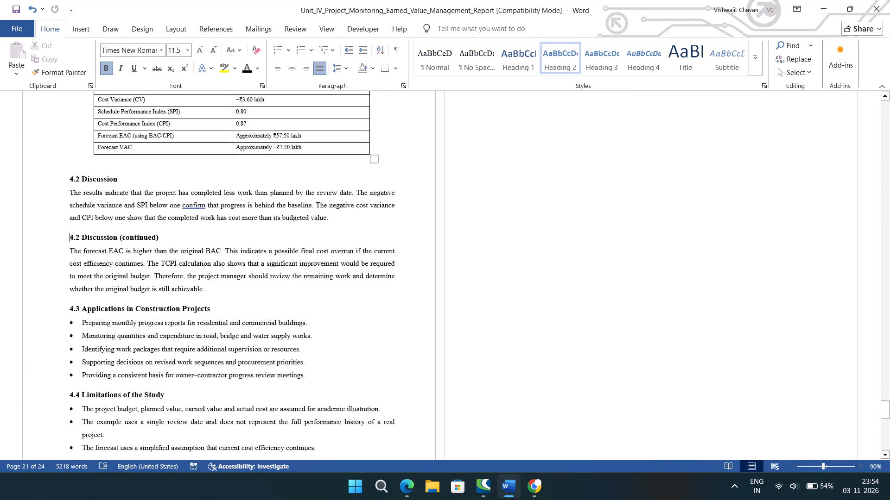
scroll(158, 284, down, 5)
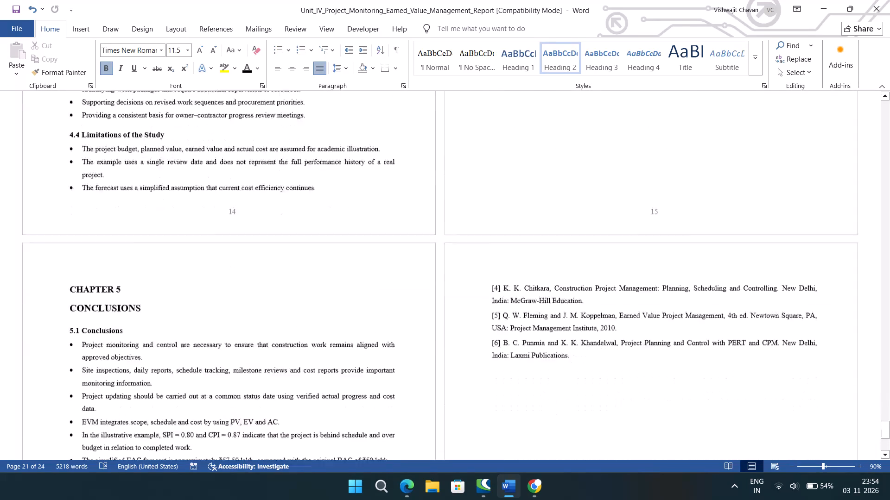
scroll(158, 284, down, 2)
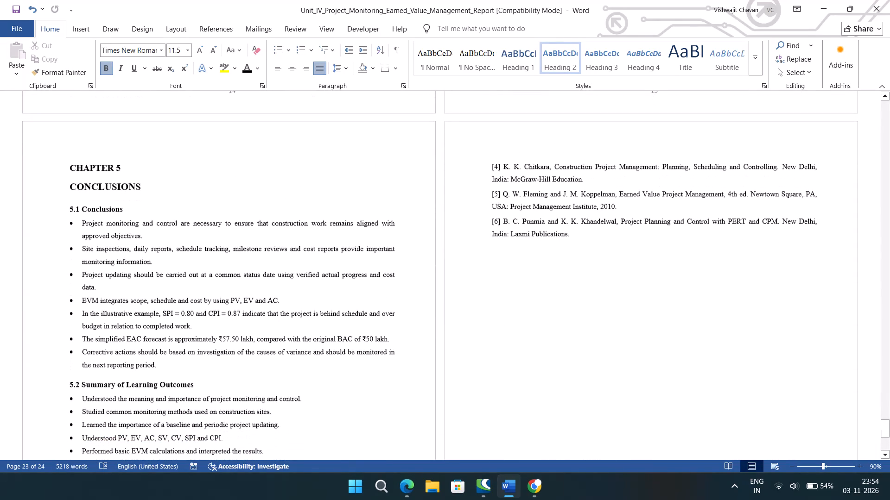
drag(70, 162, 88, 182)
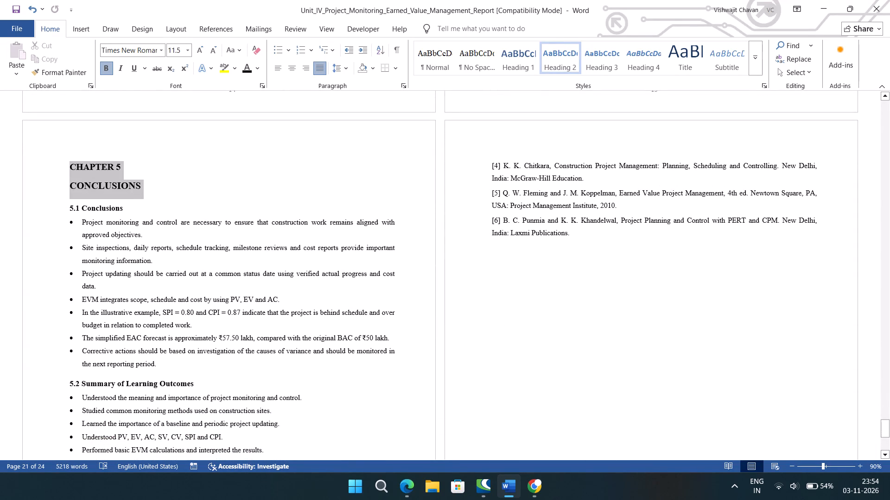
drag(88, 182, 89, 184)
click(293, 74)
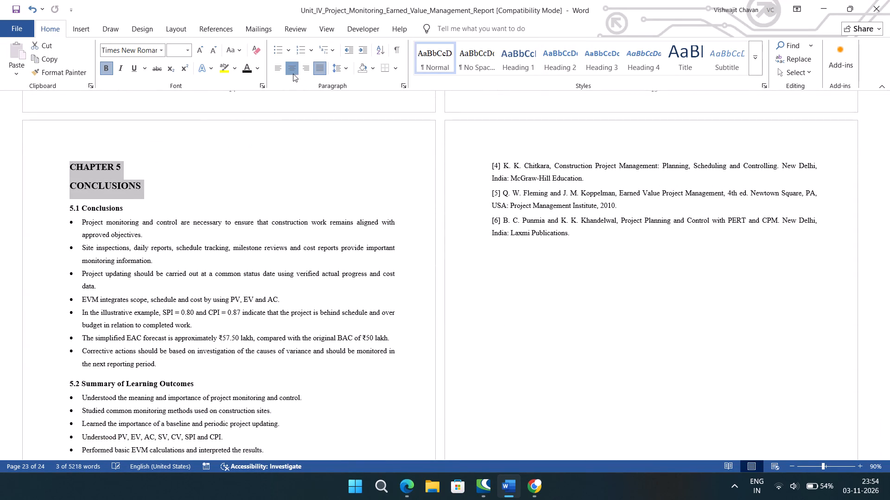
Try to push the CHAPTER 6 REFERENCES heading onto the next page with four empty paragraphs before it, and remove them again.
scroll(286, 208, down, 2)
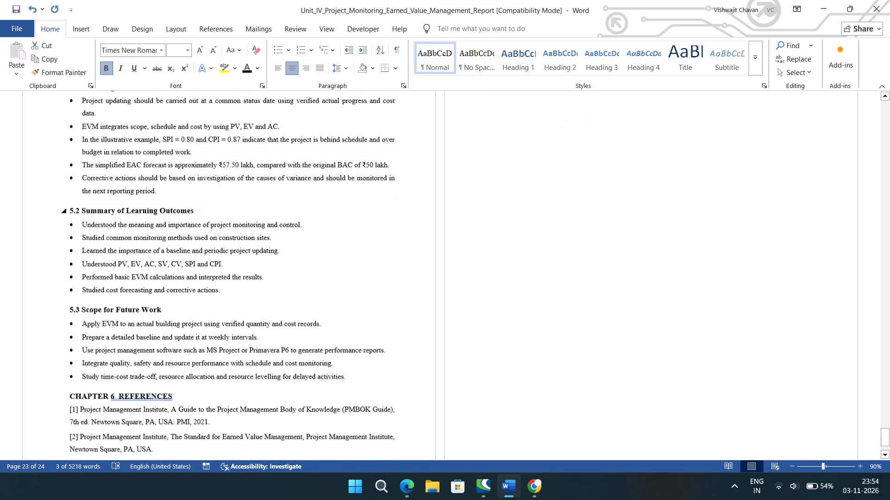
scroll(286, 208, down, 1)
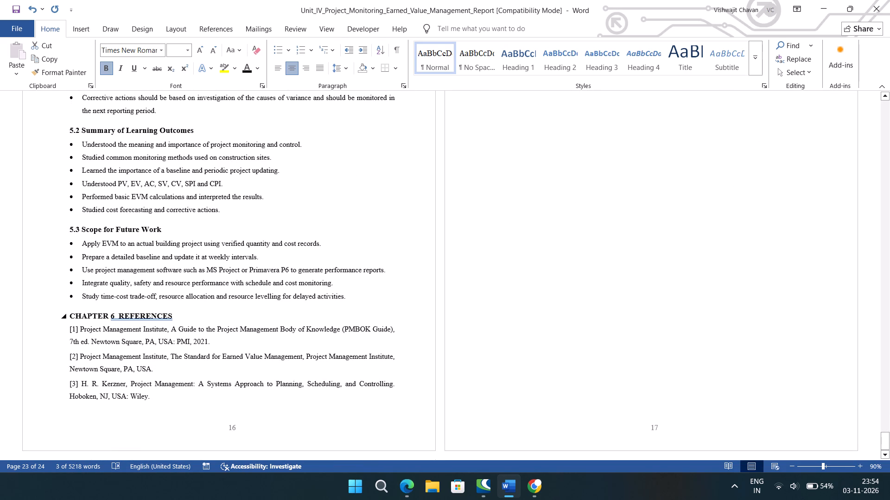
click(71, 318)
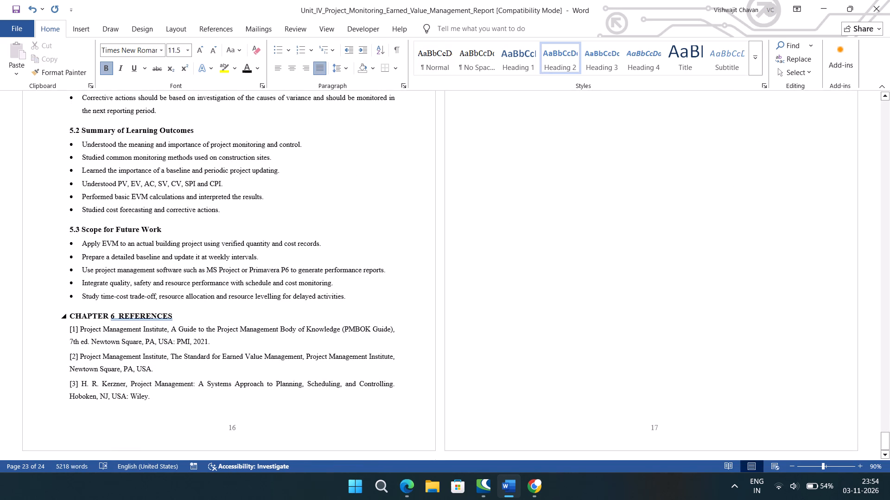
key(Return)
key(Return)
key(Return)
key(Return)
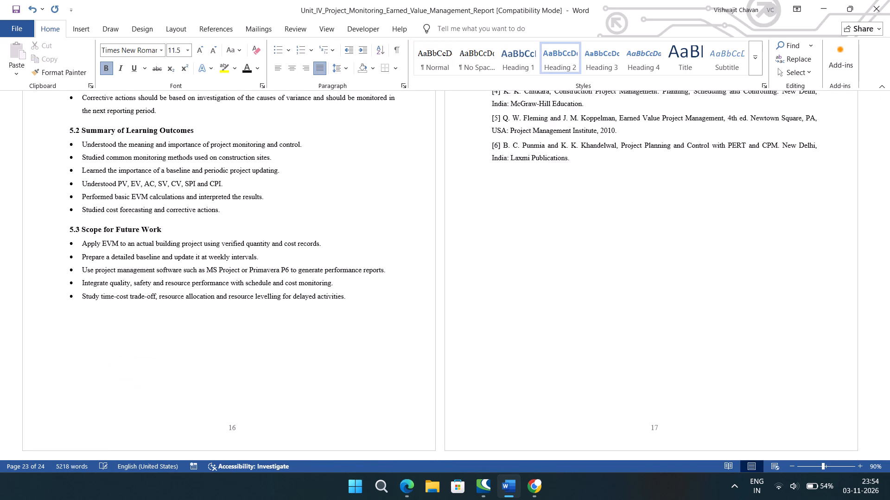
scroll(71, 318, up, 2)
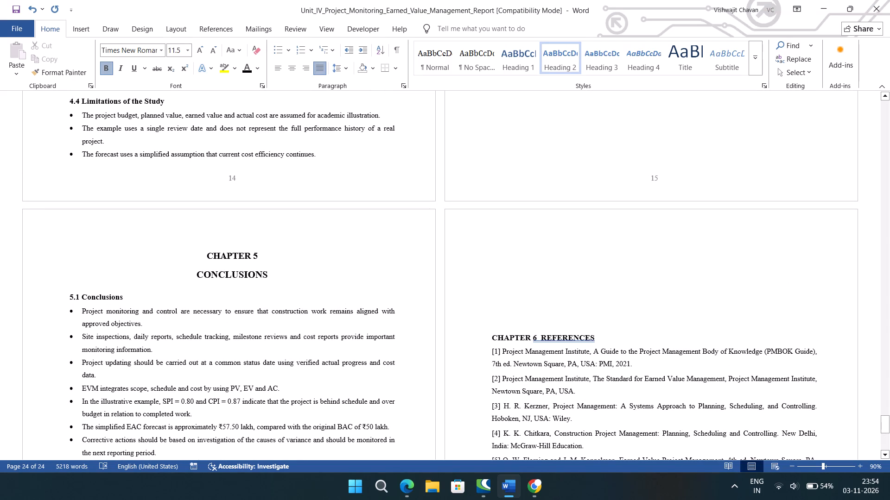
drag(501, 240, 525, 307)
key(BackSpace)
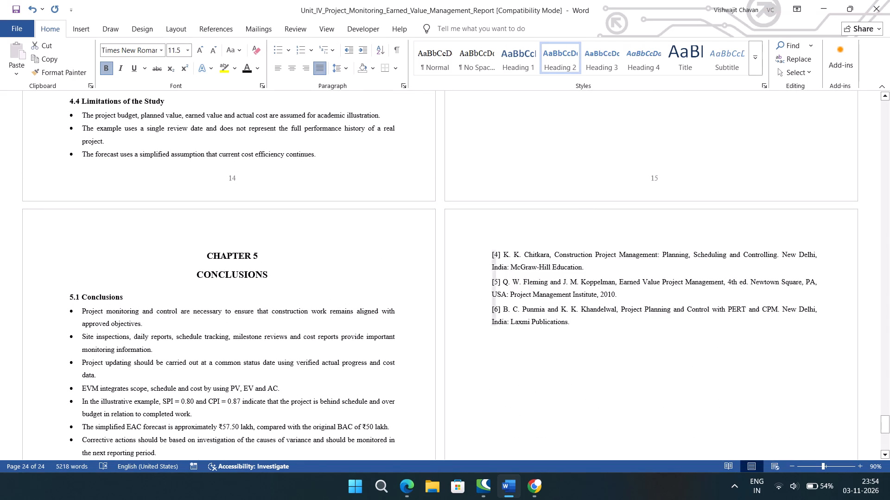
Insert a blank page before the CHAPTER 6 REFERENCES heading.
scroll(416, 306, down, 2)
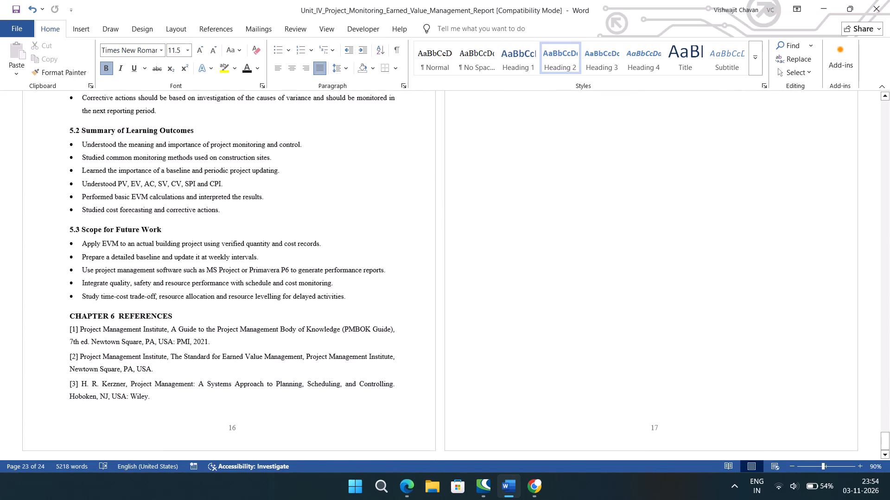
scroll(416, 306, down, 1)
scroll(416, 306, up, 1)
scroll(416, 306, down, 1)
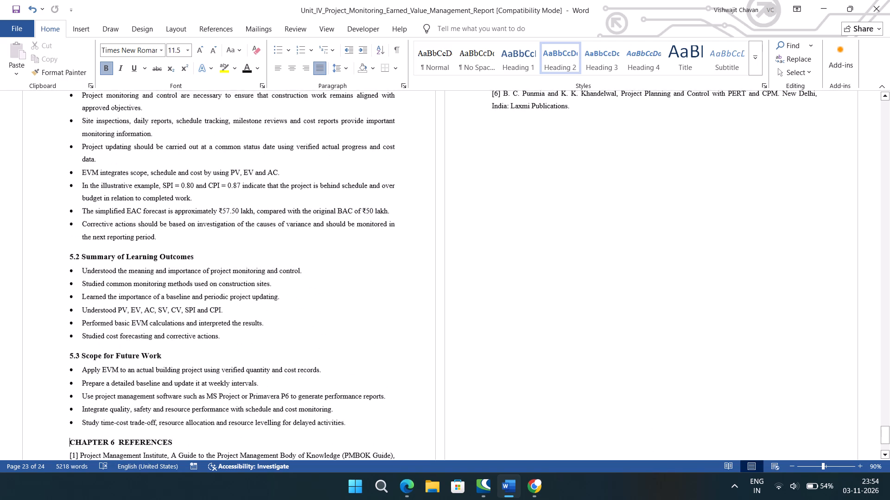
scroll(416, 306, down, 2)
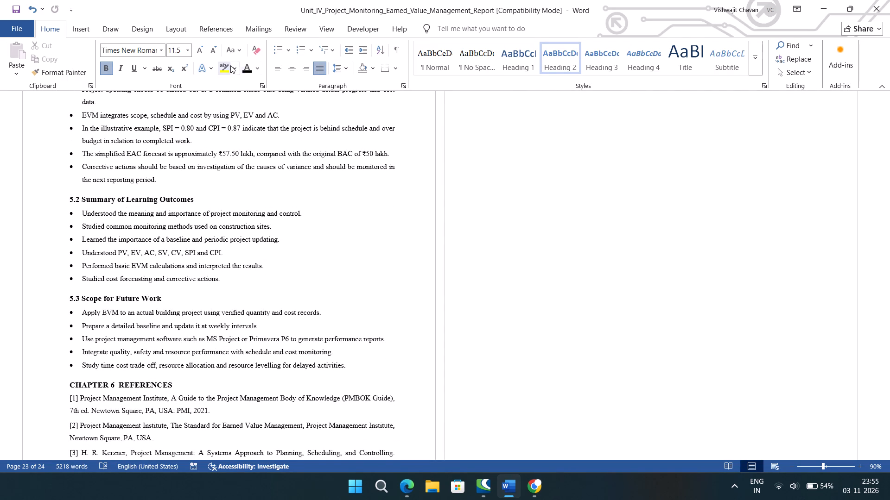
click(84, 32)
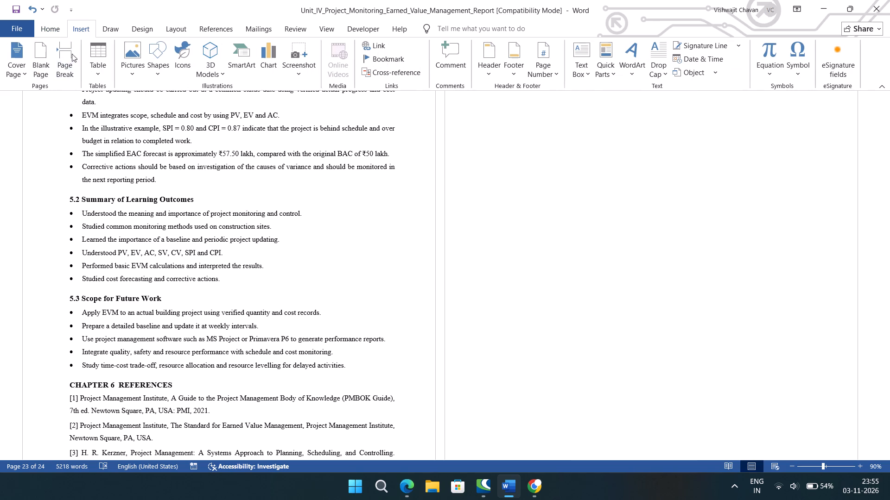
click(48, 74)
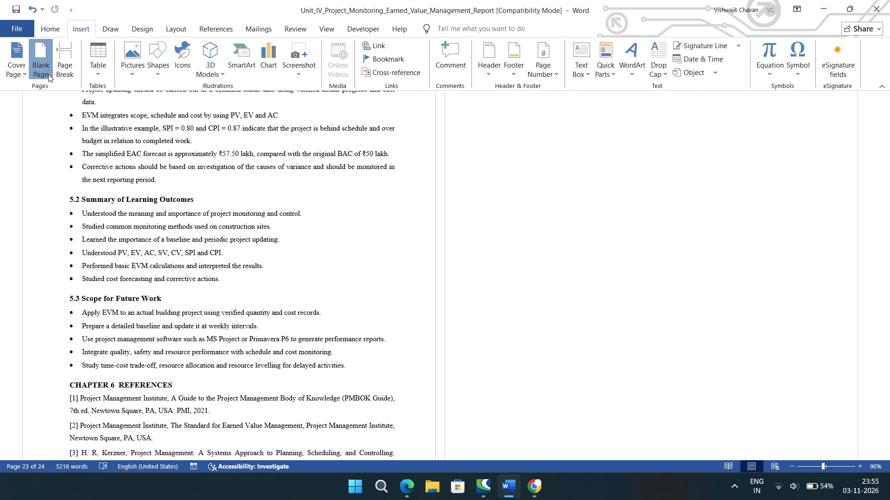
scroll(335, 228, down, 1)
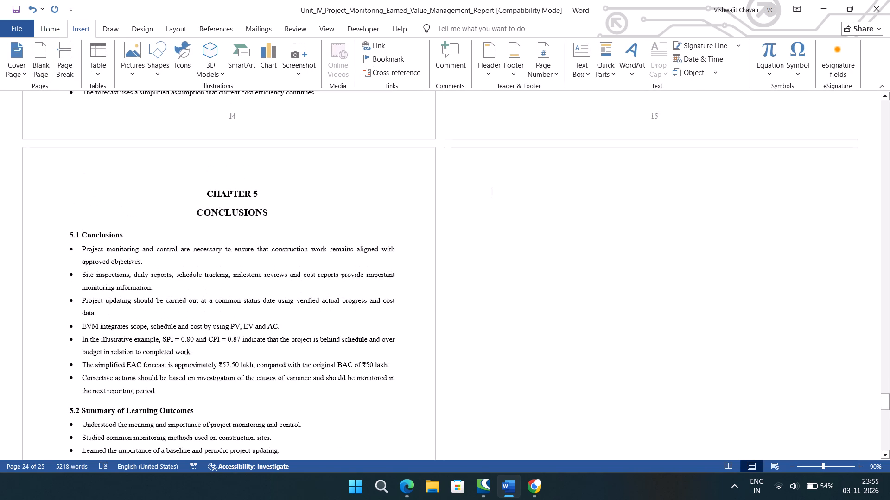
Delete the empty page between CHAPTER 5 and CHAPTER 6 REFERENCES, keeping the references on their own page.
scroll(335, 228, down, 2)
scroll(335, 228, up, 1)
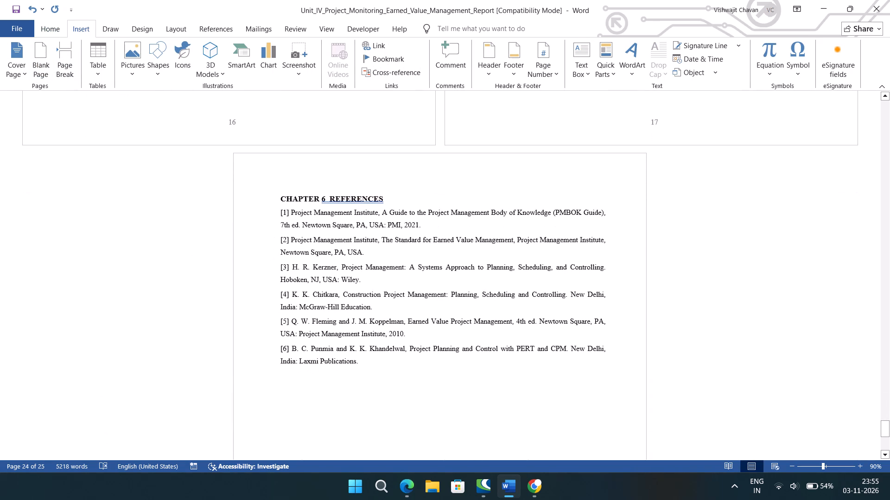
scroll(335, 228, up, 3)
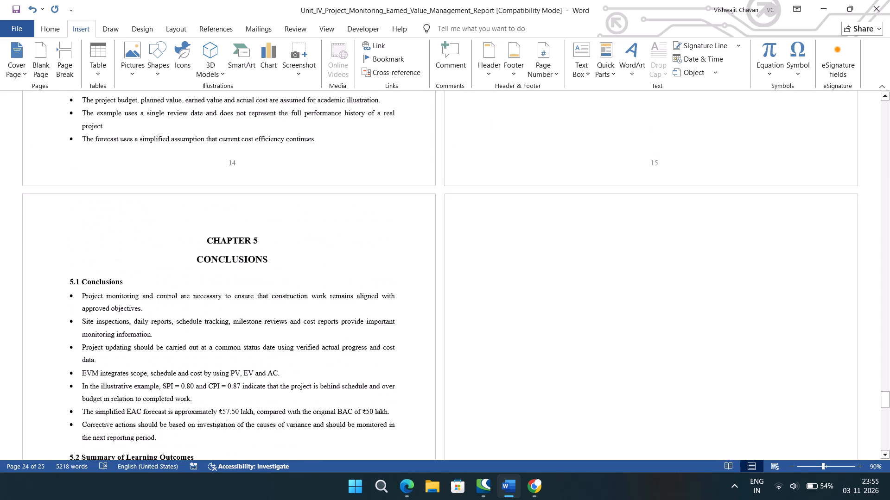
scroll(335, 228, down, 1)
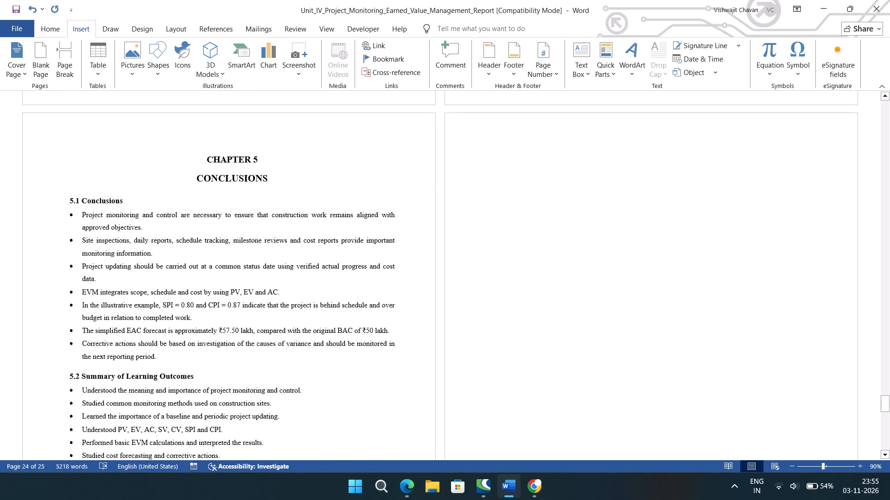
drag(494, 138, 528, 321)
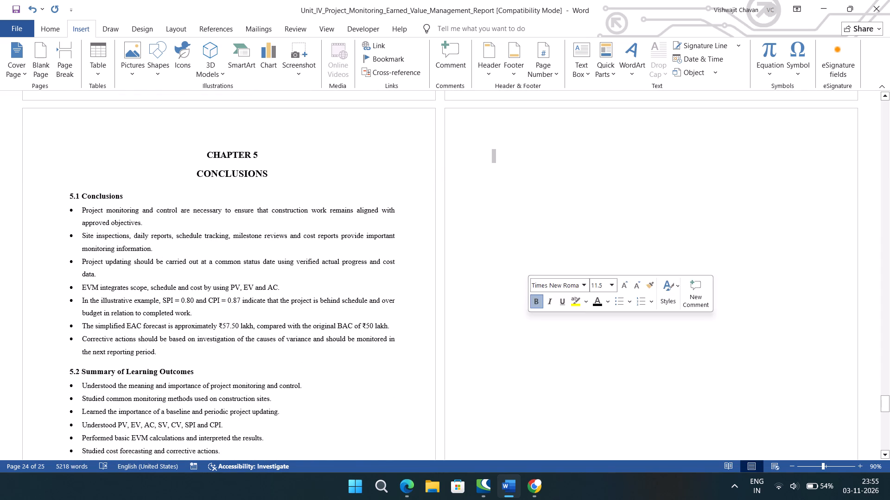
key(BackSpace)
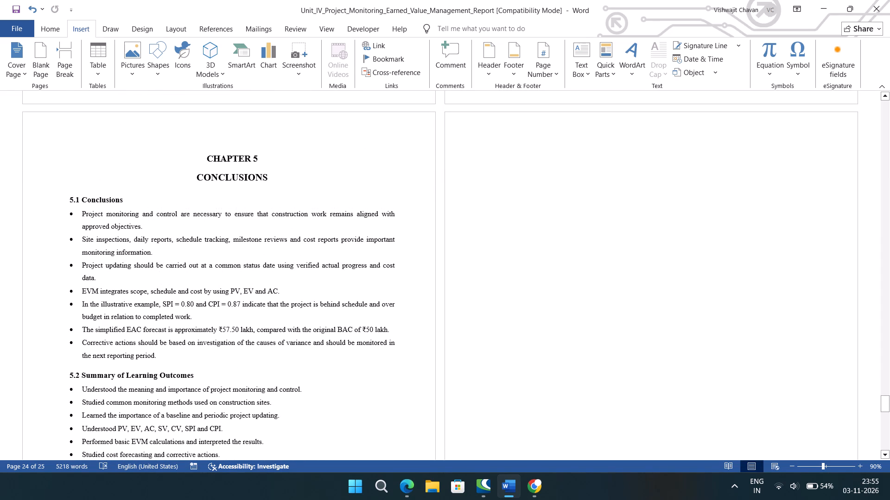
drag(496, 145, 676, 340)
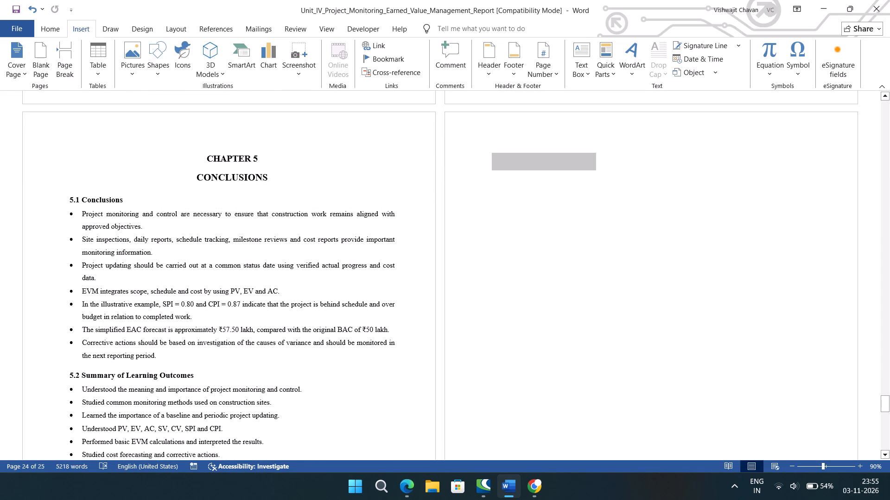
drag(676, 340, 678, 345)
key(BackSpace)
Copy the CHAPTER 5 heading formatting onto the CHAPTER 6 REFERENCES heading with Format Painter.
scroll(604, 337, down, 2)
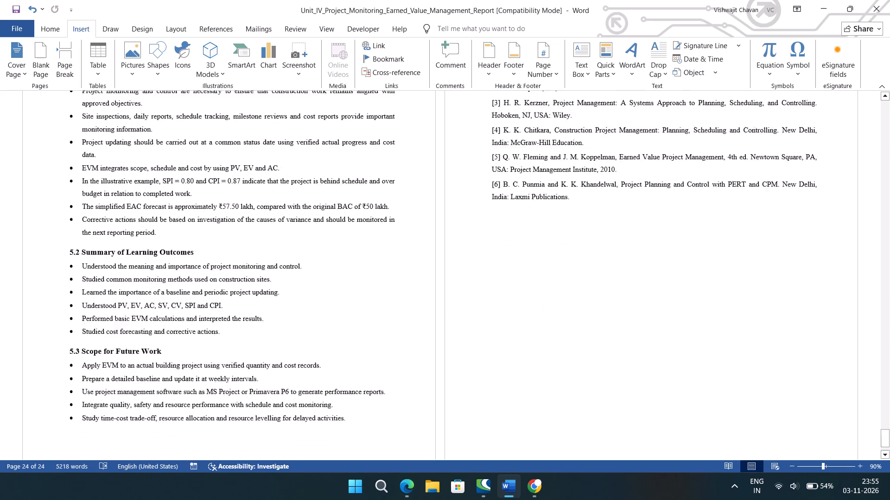
scroll(604, 337, down, 1)
scroll(604, 337, up, 1)
scroll(604, 337, down, 1)
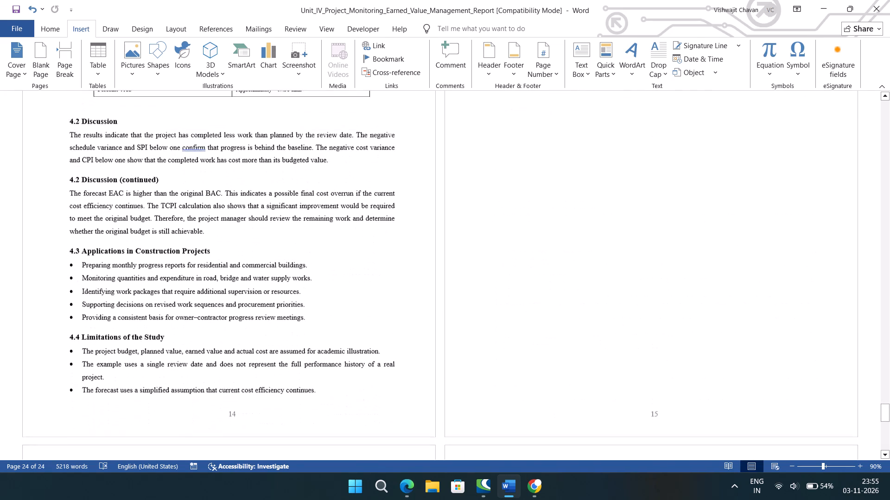
scroll(604, 337, down, 1)
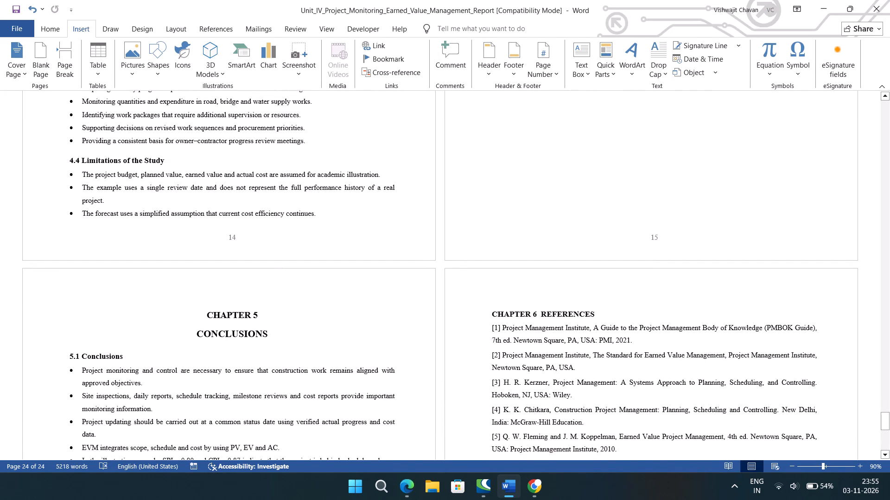
drag(212, 314, 254, 334)
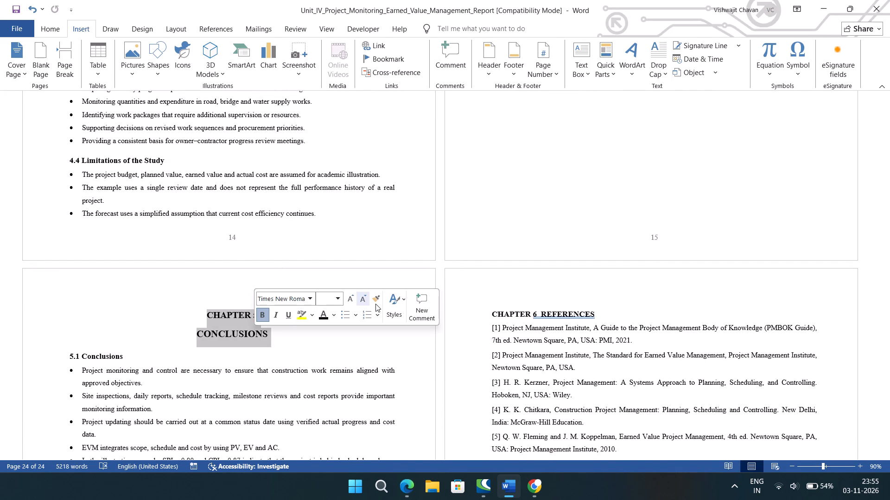
click(377, 304)
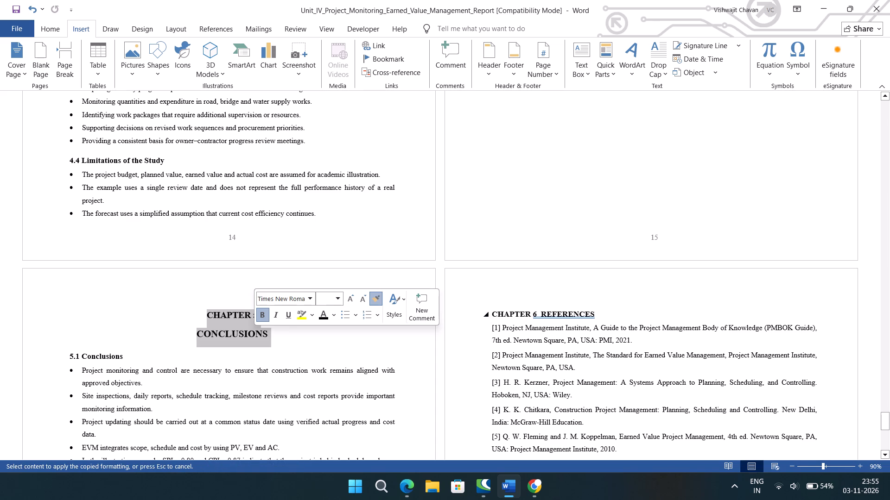
drag(493, 313, 585, 316)
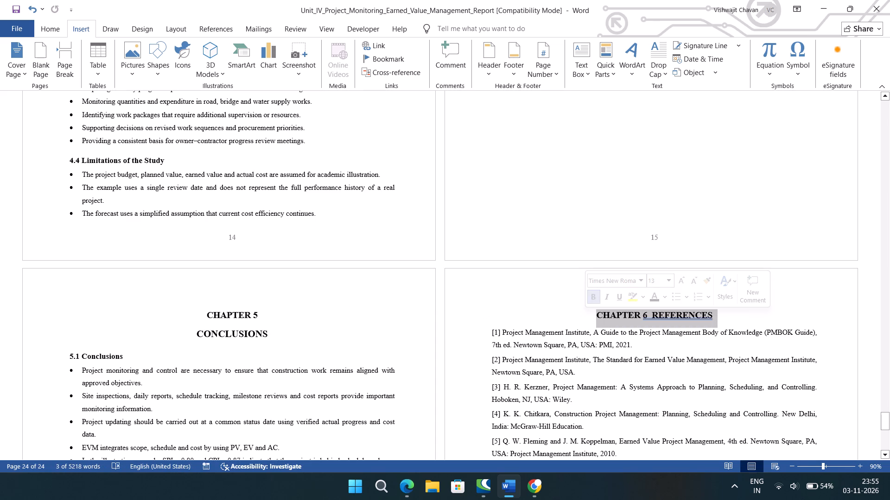
click(660, 344)
Split the CHAPTER 6 REFERENCES heading into two lines, CHAPTER 6 and REFERENCES, removing the spaces between them.
click(652, 318)
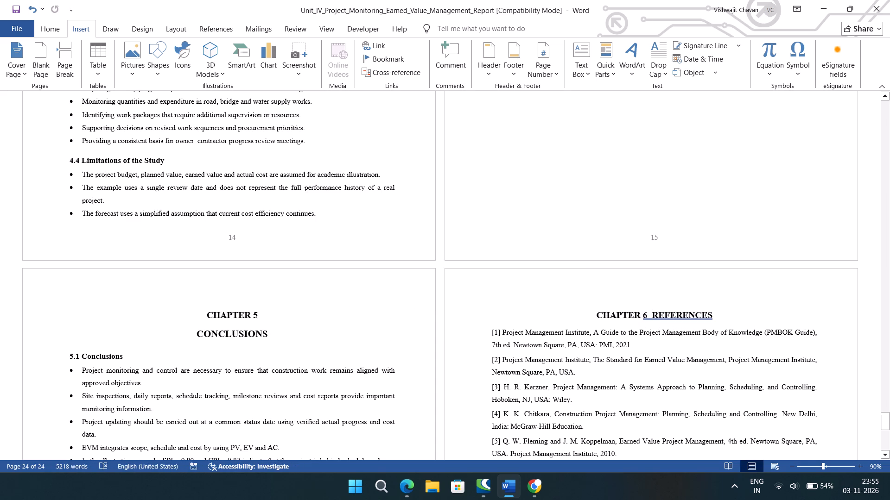
key(BackSpace)
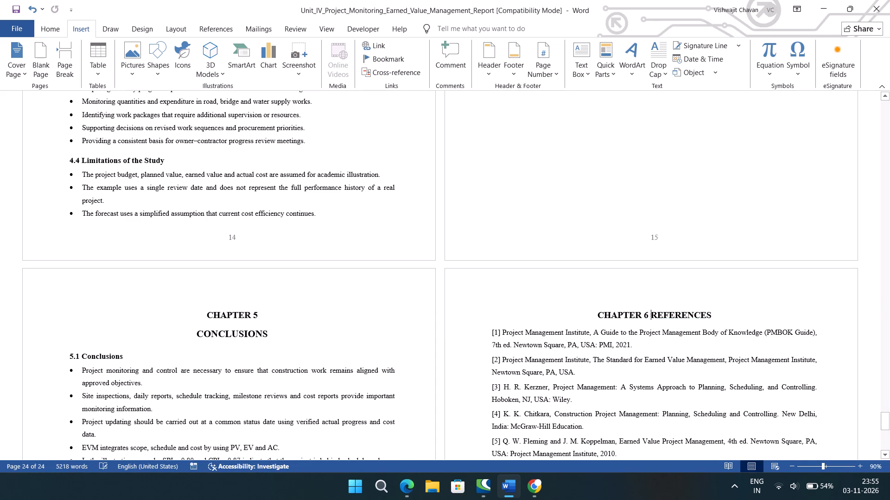
key(BackSpace)
key(Return)
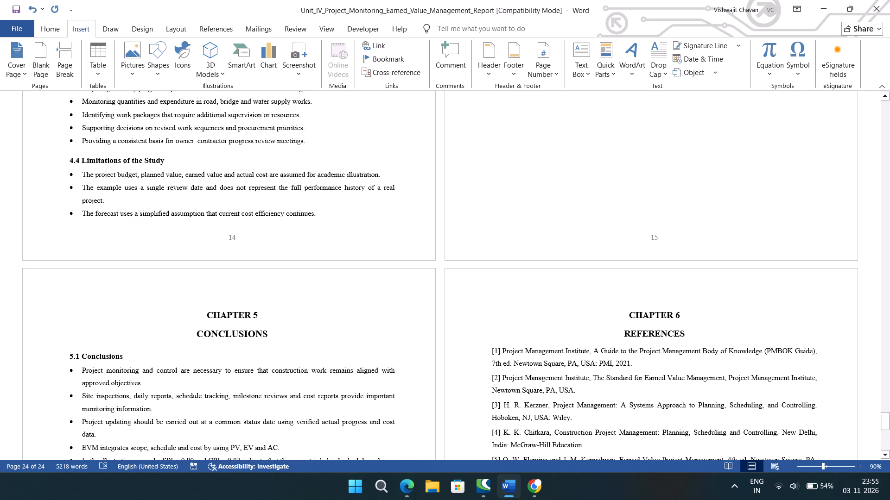
Copy the formatting of the CONCLUSIONS heading onto the REFERENCES heading with Format Painter.
drag(232, 334, 262, 334)
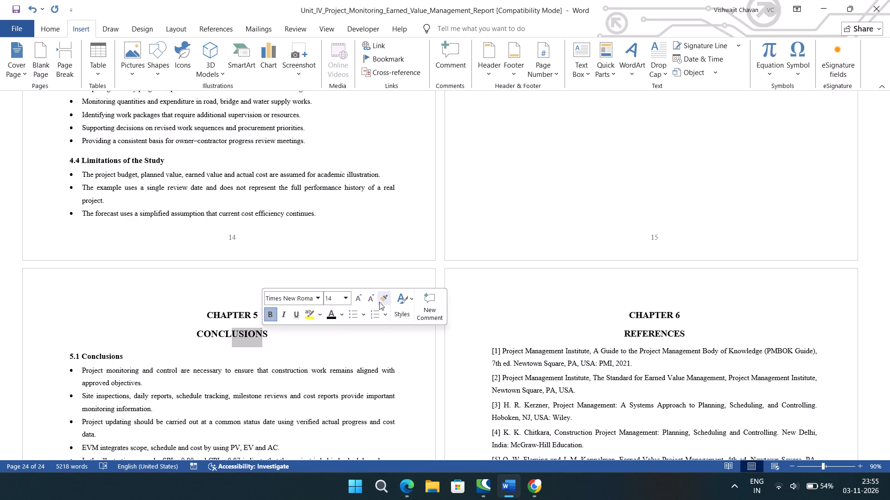
click(379, 302)
drag(623, 330, 686, 342)
click(716, 348)
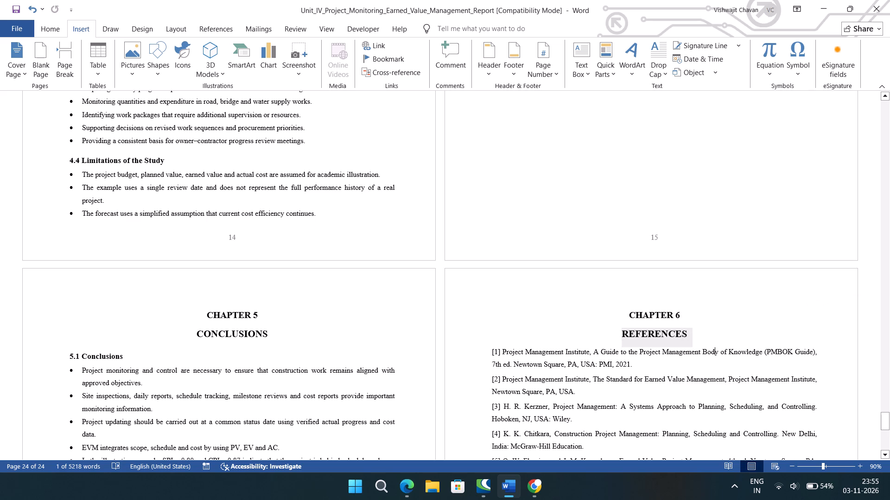
Review the layout of chapters 4 to 6, checking the page breaks and text spilling onto nearly empty pages.
scroll(716, 348, down, 4)
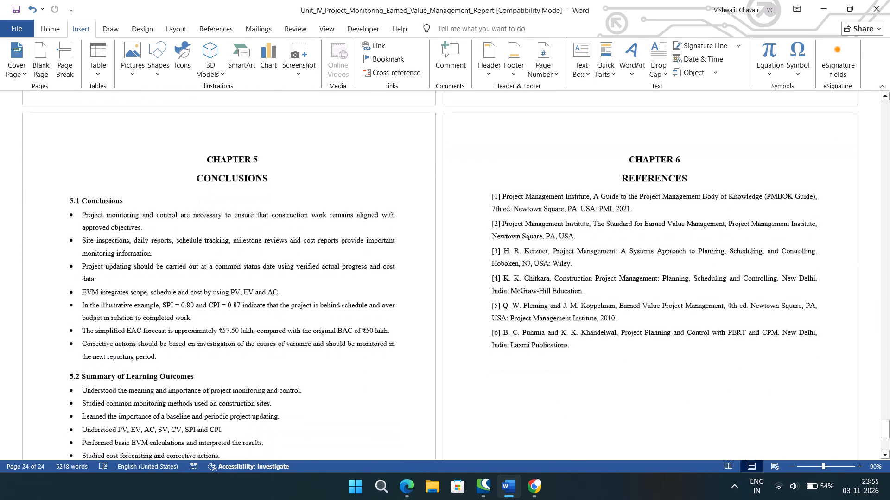
scroll(716, 348, down, 1)
scroll(716, 348, up, 3)
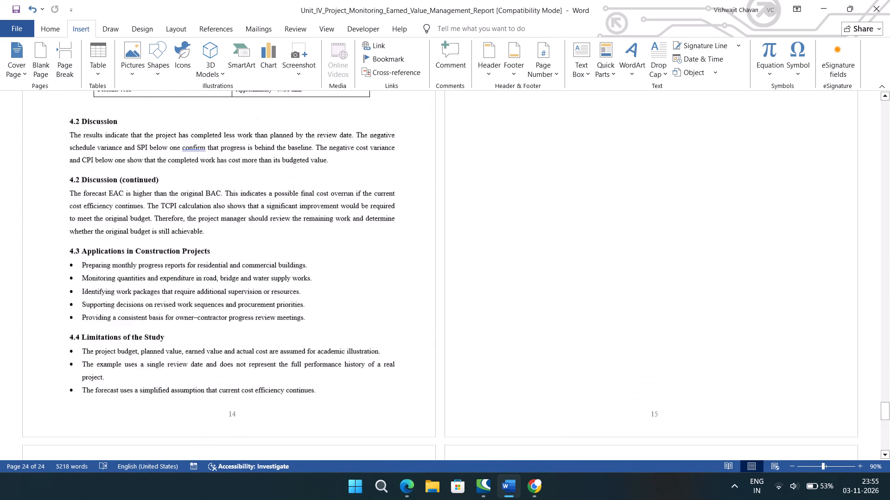
scroll(716, 348, up, 2)
scroll(716, 348, right, 2)
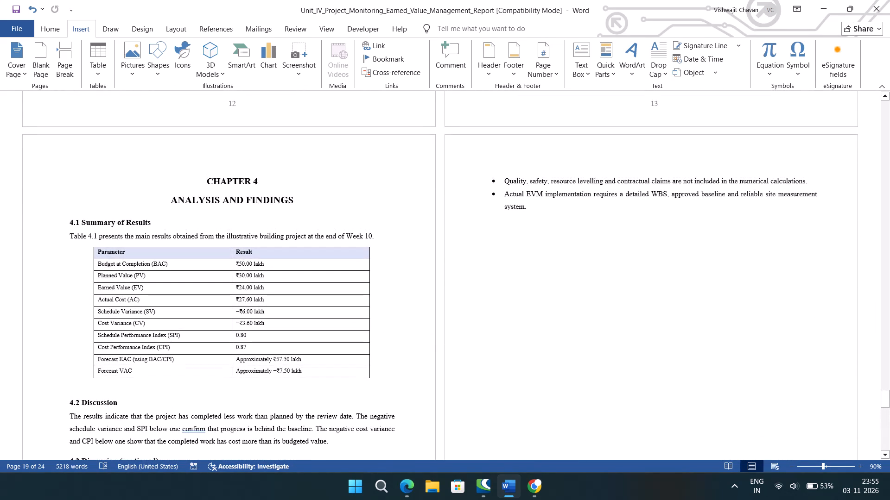
scroll(716, 348, right, 1)
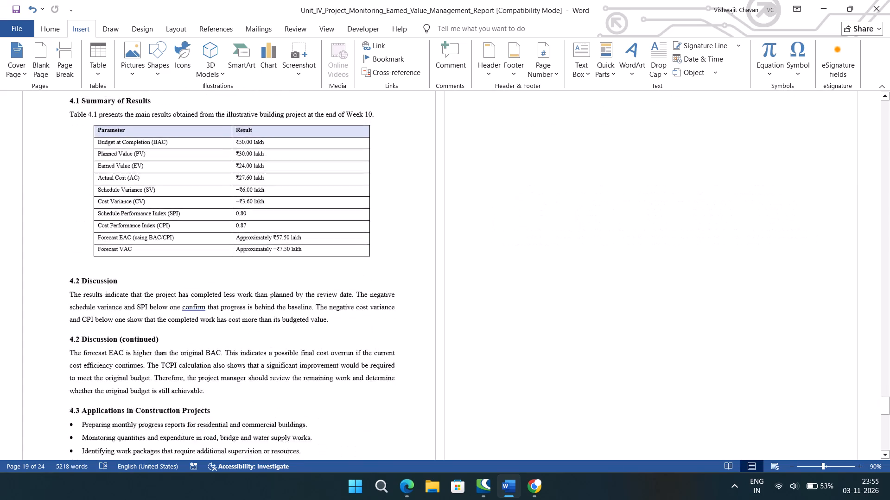
scroll(716, 348, down, 2)
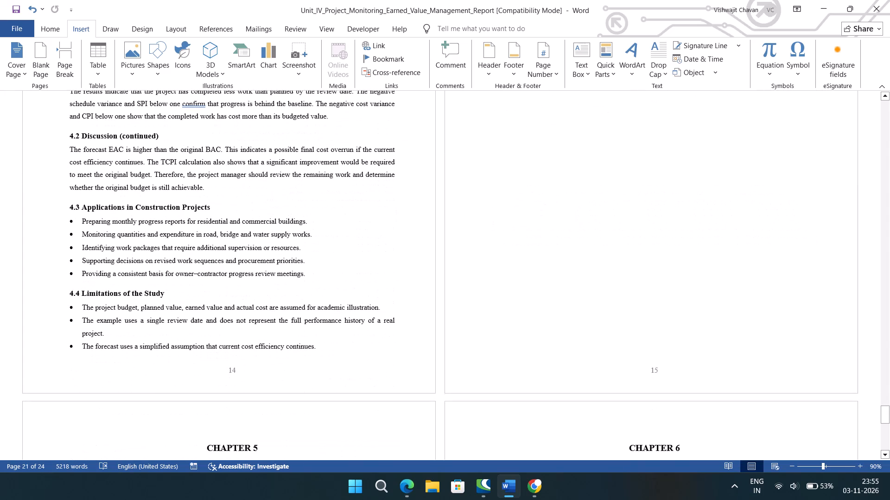
scroll(716, 348, down, 6)
Delete the last two bullets of 4.4 Limitations of the Study and the leftover break, so CHAPTER 5 directly follows the Chapter 4 page.
scroll(461, 361, up, 3)
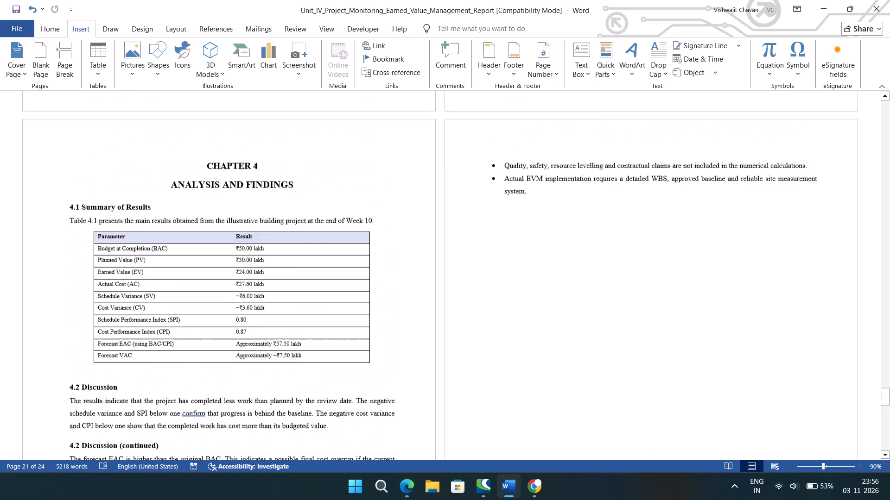
scroll(461, 361, up, 1)
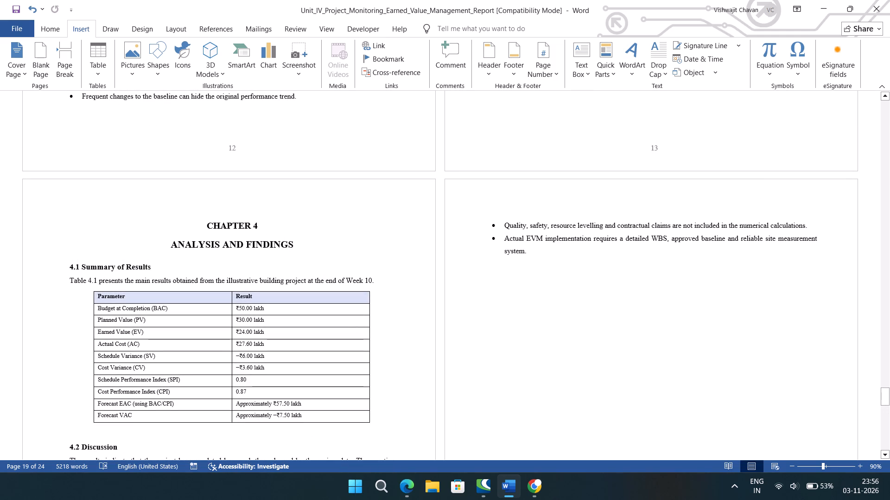
drag(558, 254, 485, 219)
key(BackSpace)
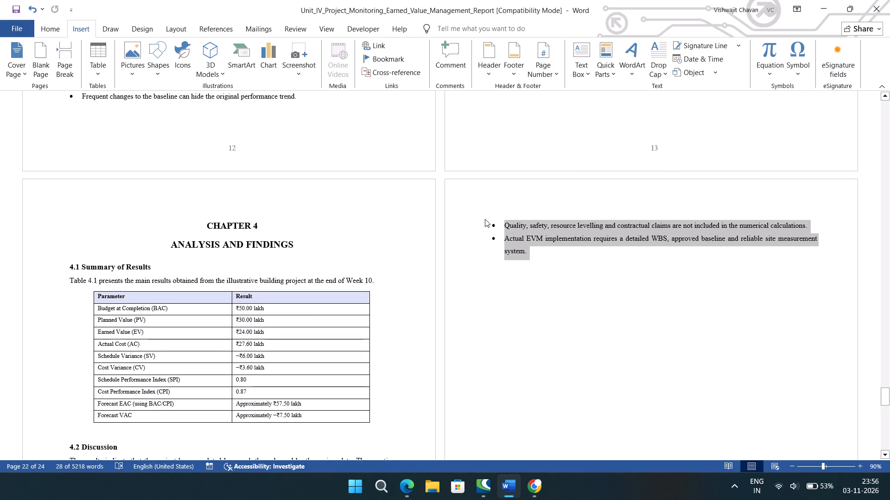
drag(487, 213, 597, 241)
key(BackSpace)
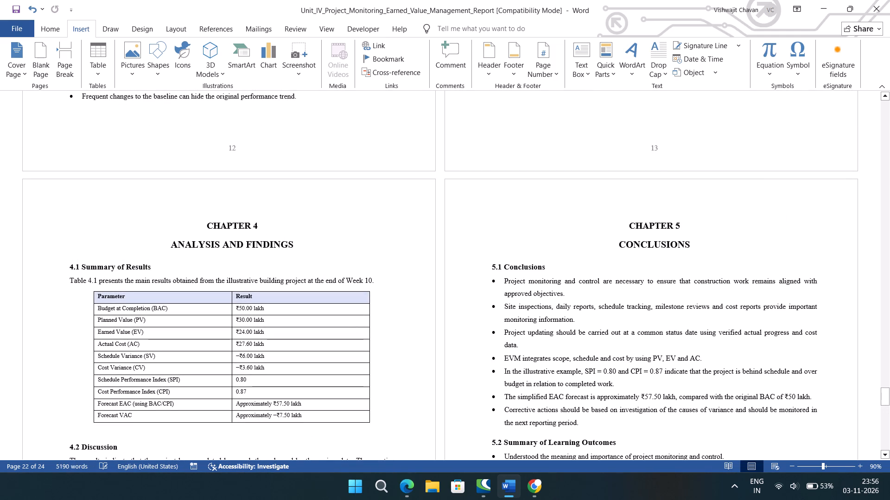
Check the page layout from the CHAPTER 6 references back through chapters 5 and 4 to section 3.6.5.
scroll(641, 293, down, 6)
scroll(641, 293, up, 1)
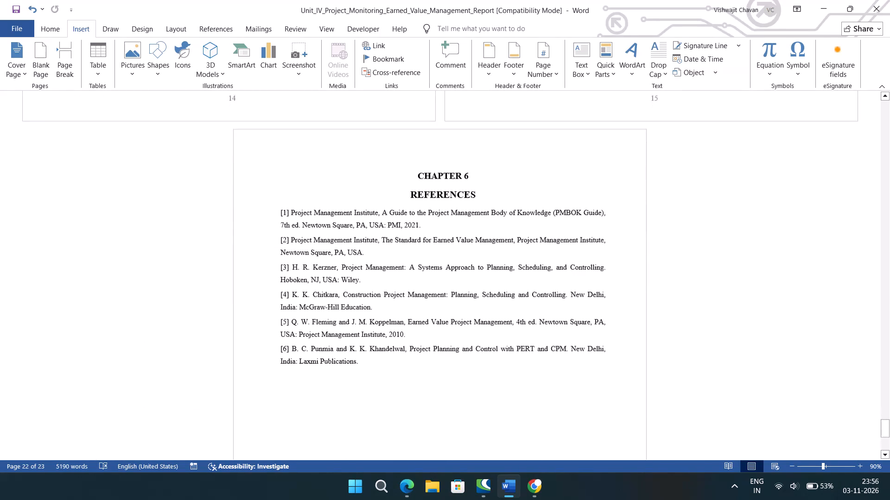
scroll(641, 293, up, 2)
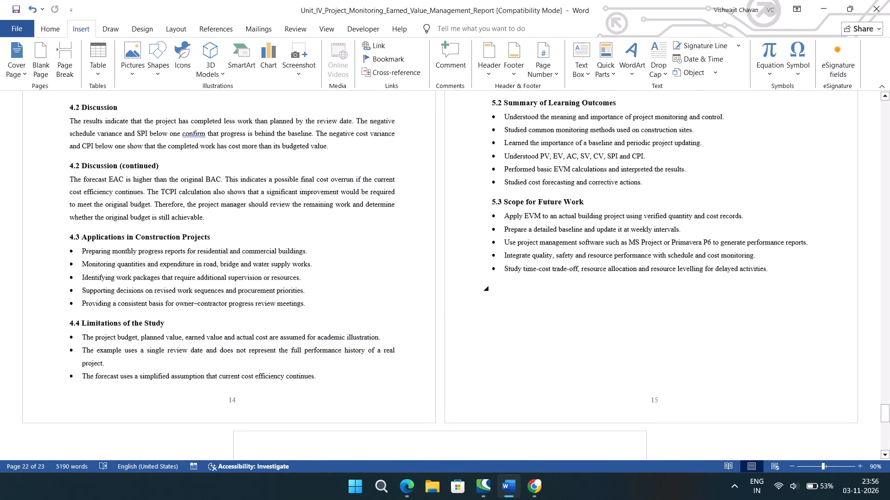
scroll(641, 293, up, 2)
scroll(641, 293, down, 5)
scroll(641, 293, up, 1)
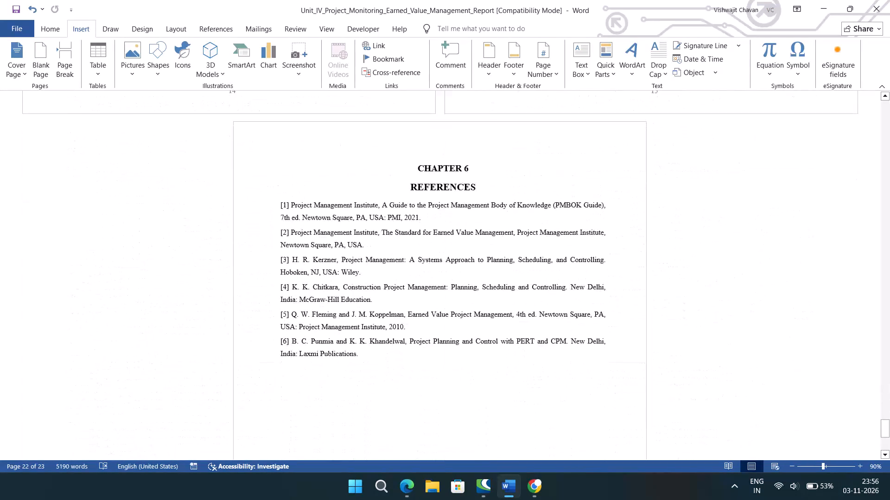
scroll(641, 293, up, 4)
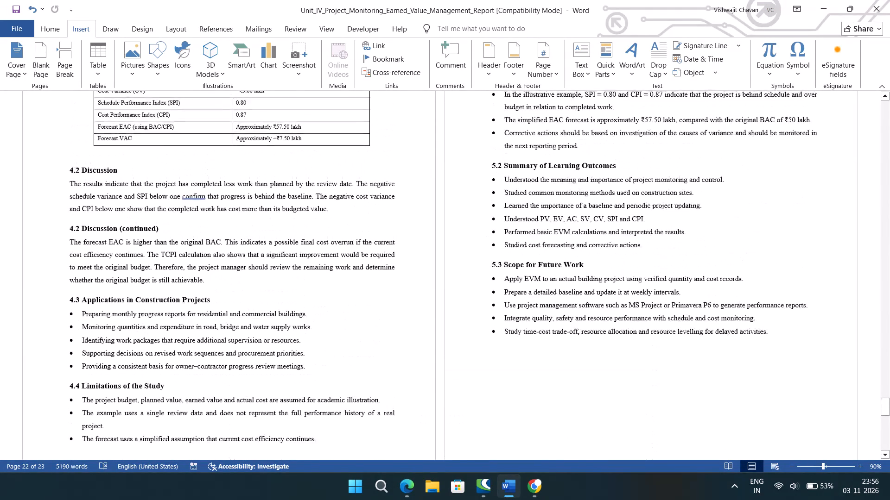
scroll(641, 293, up, 4)
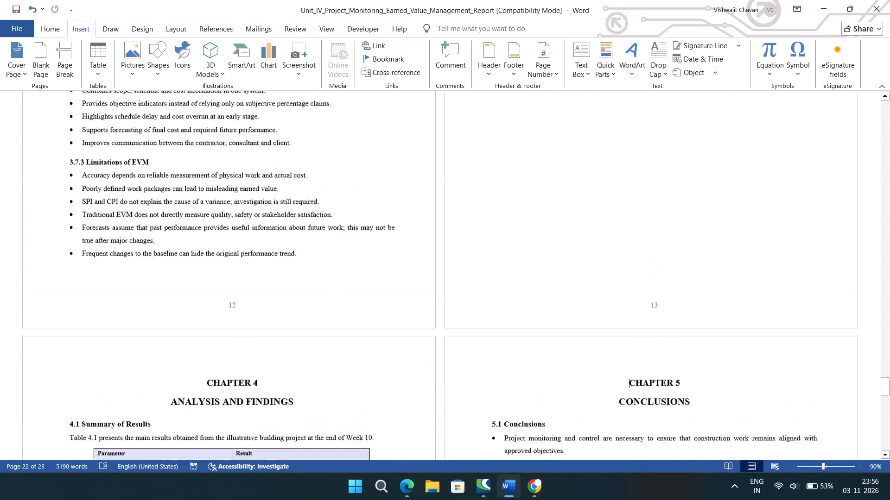
scroll(641, 293, up, 4)
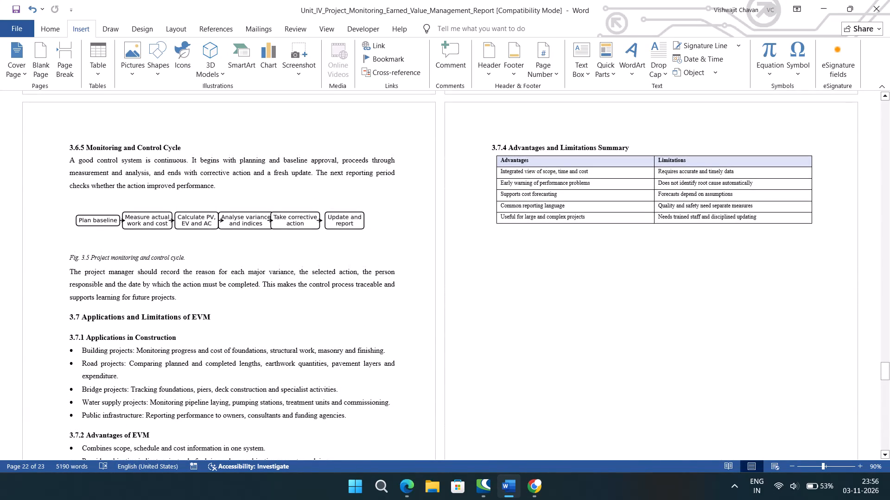
scroll(641, 293, up, 2)
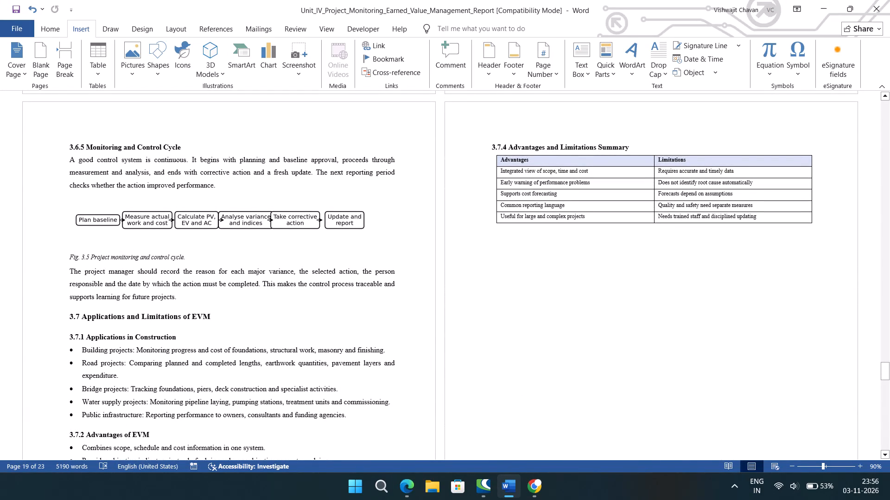
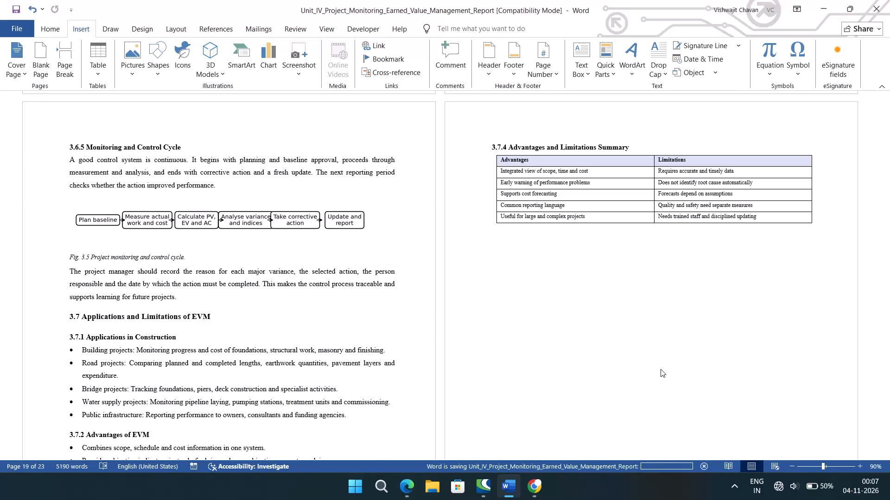
Save the Unit IV Earned Value Management report.
key(ctrl+s)
key(ctrl+s)
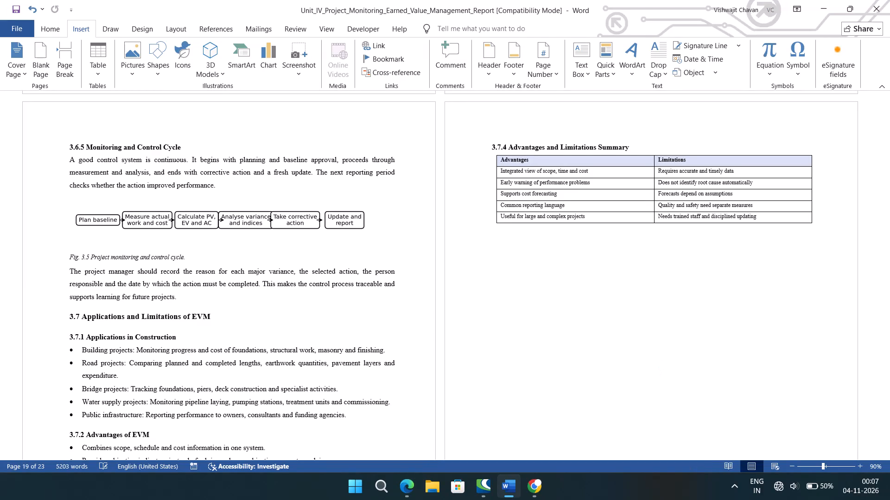
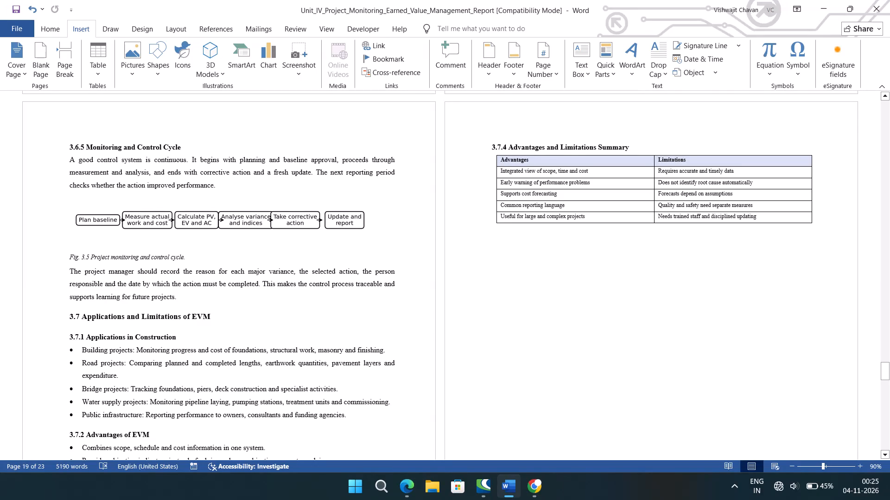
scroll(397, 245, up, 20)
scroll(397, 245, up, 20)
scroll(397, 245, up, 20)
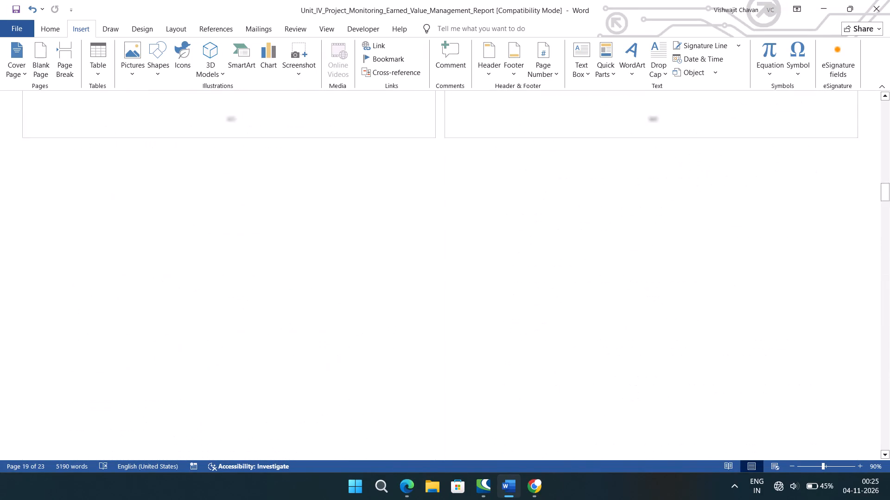
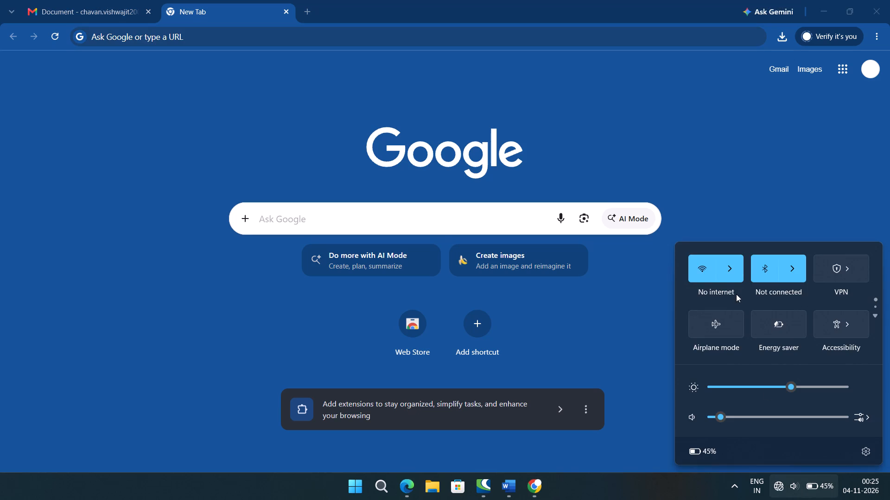
Check the list of available Wi-Fi networks for an alternative to the redmi 3 connection.
click(733, 281)
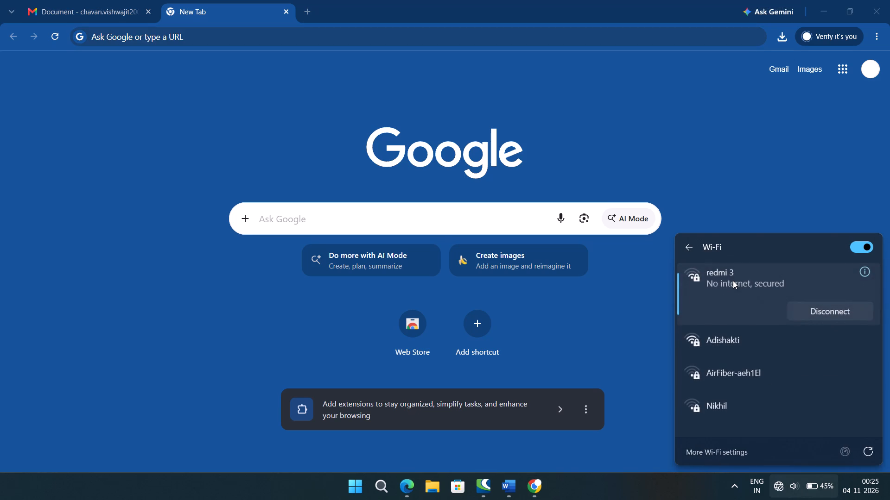
click(755, 298)
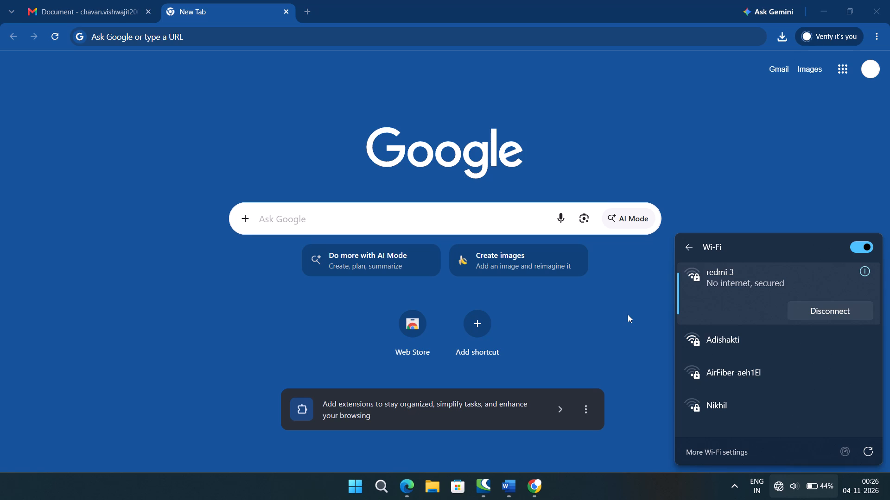
click(690, 243)
click(731, 287)
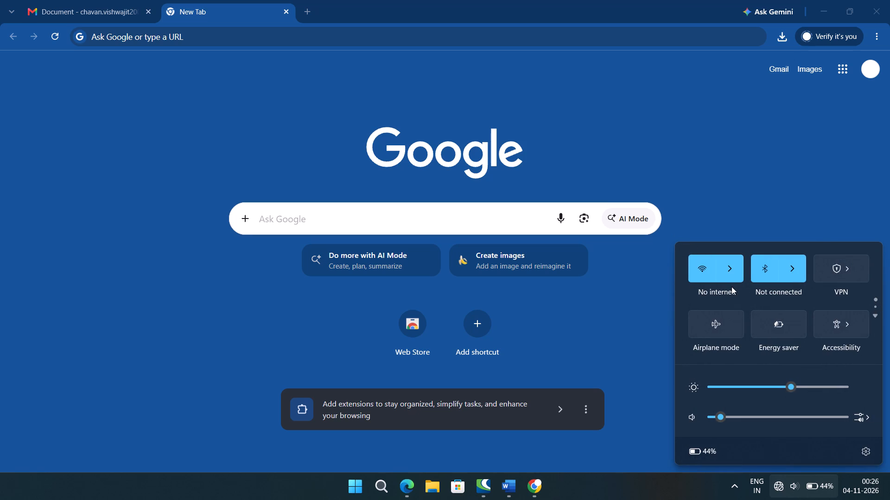
click(734, 277)
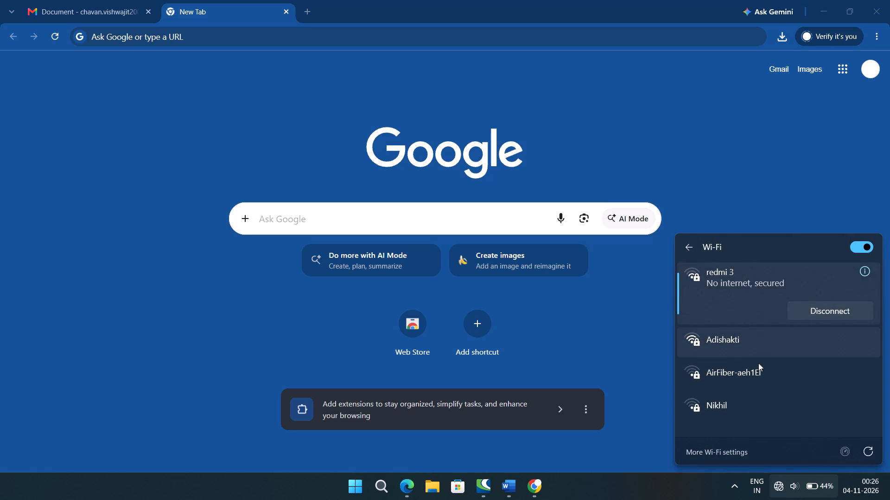
scroll(758, 363, down, 2)
click(690, 249)
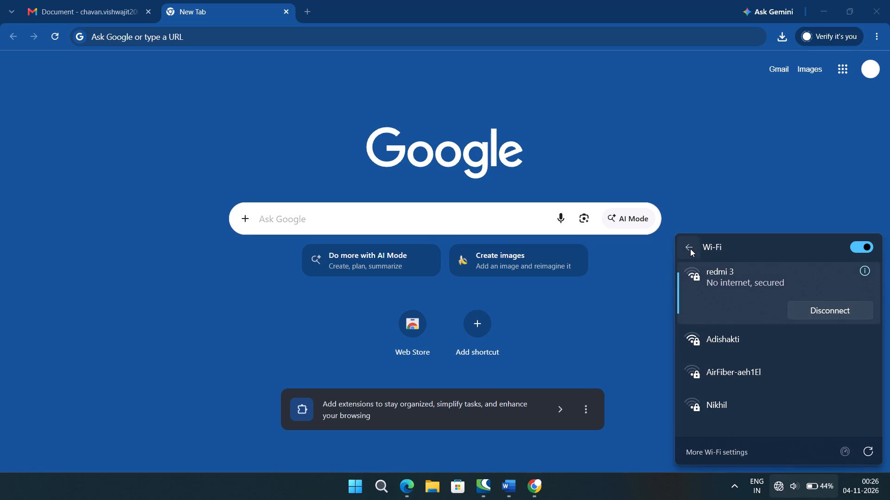
click(759, 177)
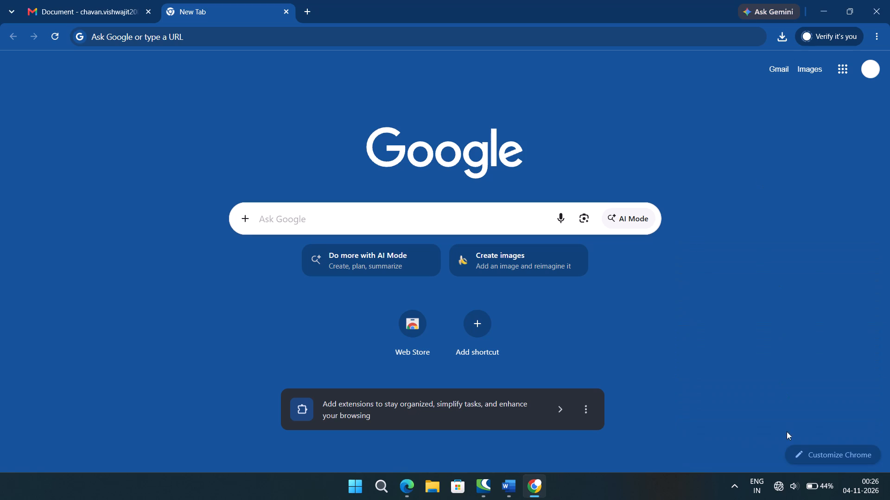
Connect the computer to the Lenovo Tab M10 Wi-Fi network, with automatic connection enabled.
click(779, 490)
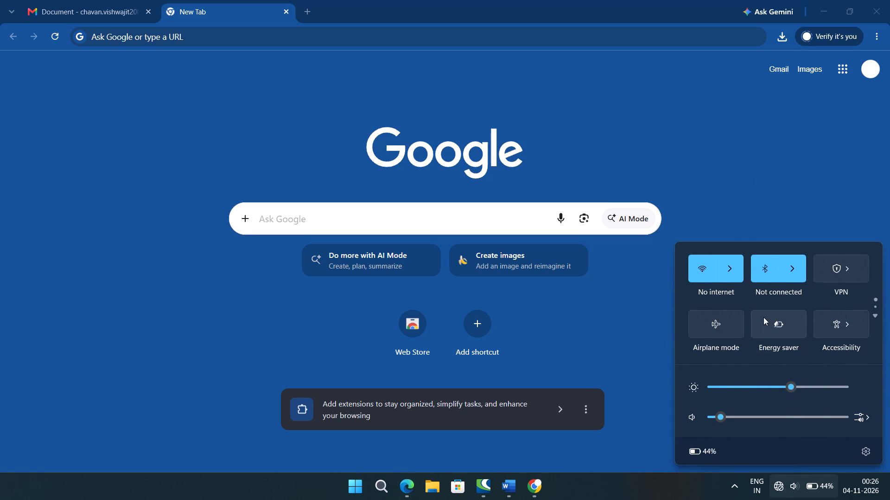
click(736, 270)
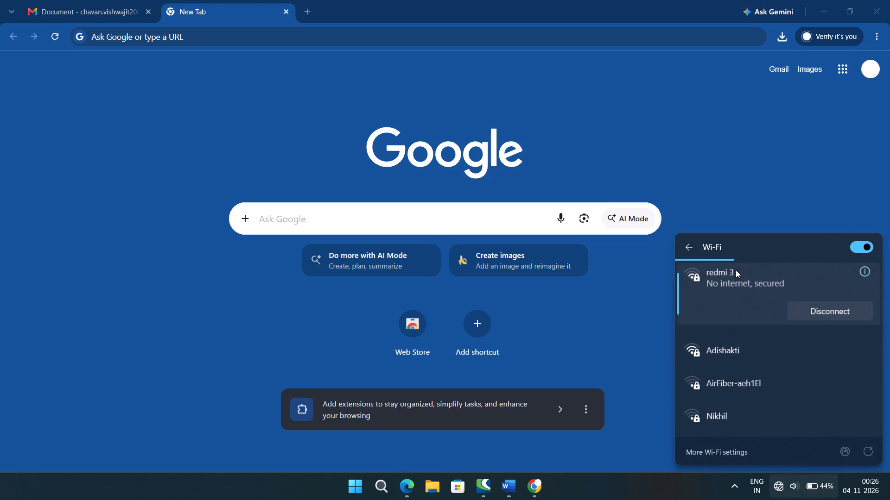
click(742, 342)
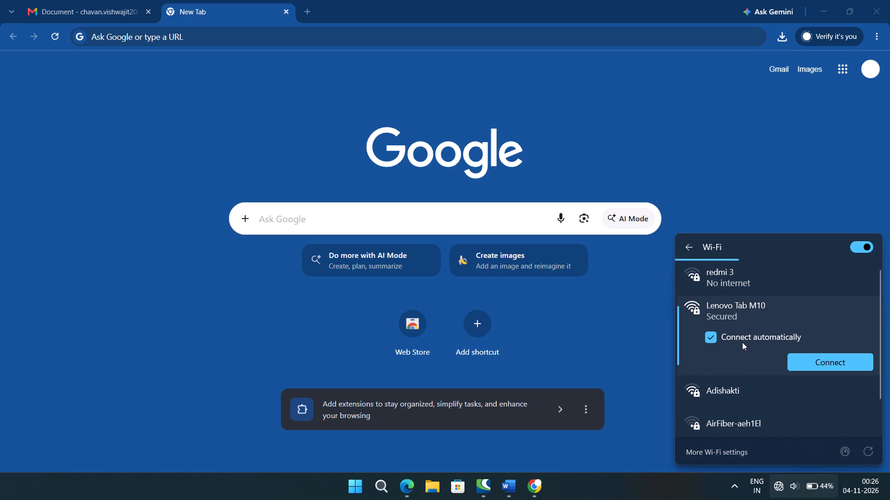
click(820, 356)
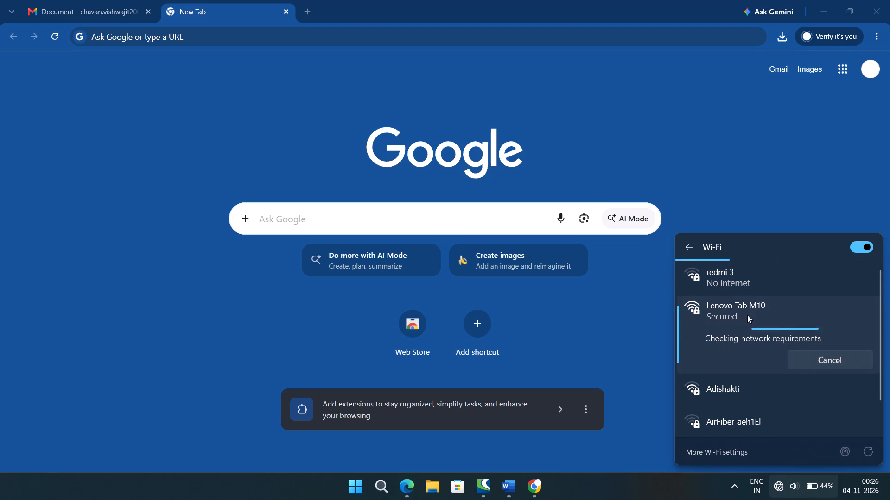
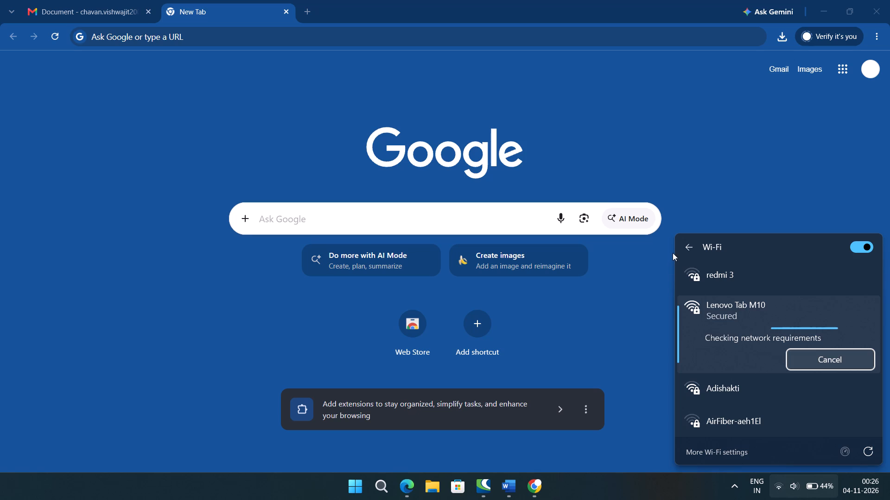
Leave the Wi-Fi network list and return to the browser's new tab page.
click(689, 244)
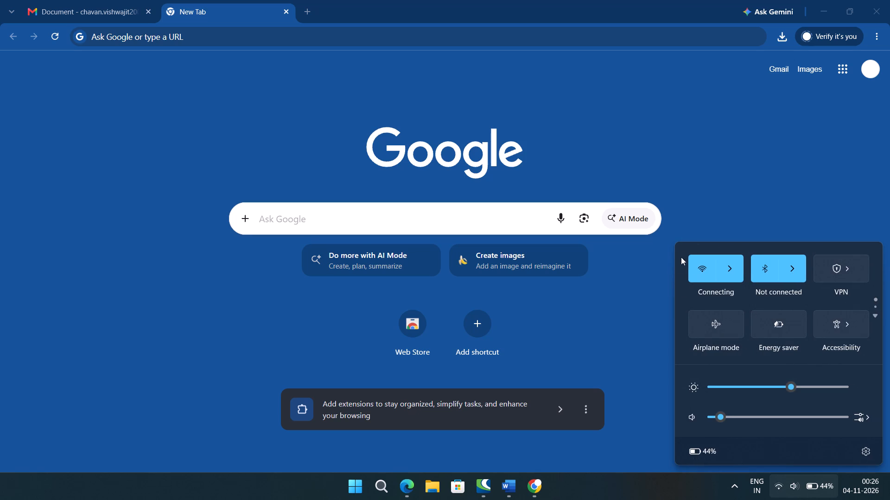
click(645, 292)
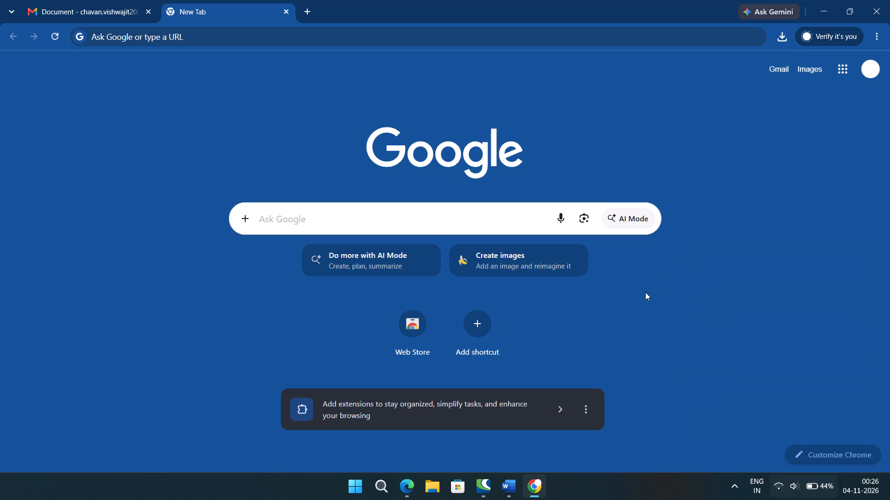
Customize Chrome's appearance with the dark rose and pink colour theme, and close the customization pane.
click(833, 448)
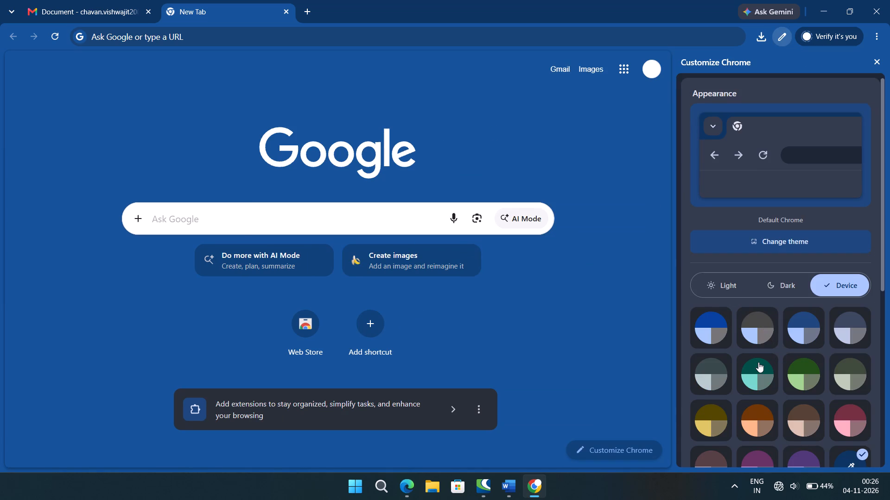
click(765, 370)
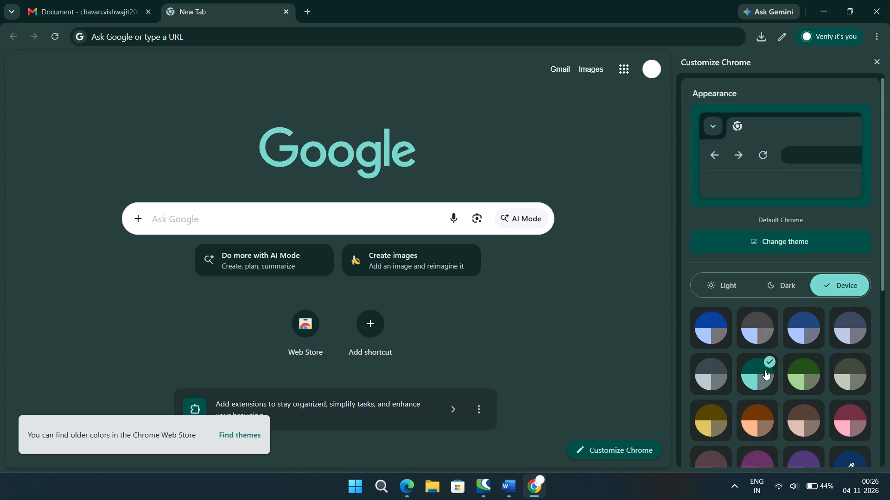
scroll(793, 448, down, 2)
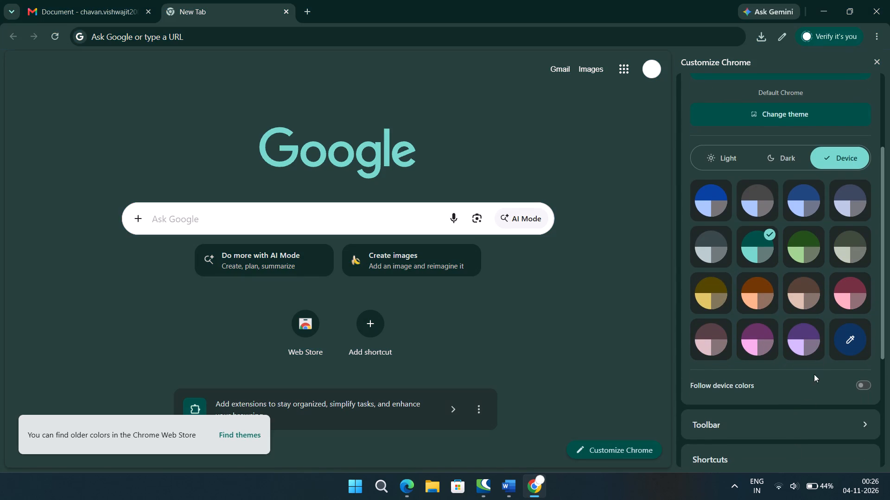
click(854, 288)
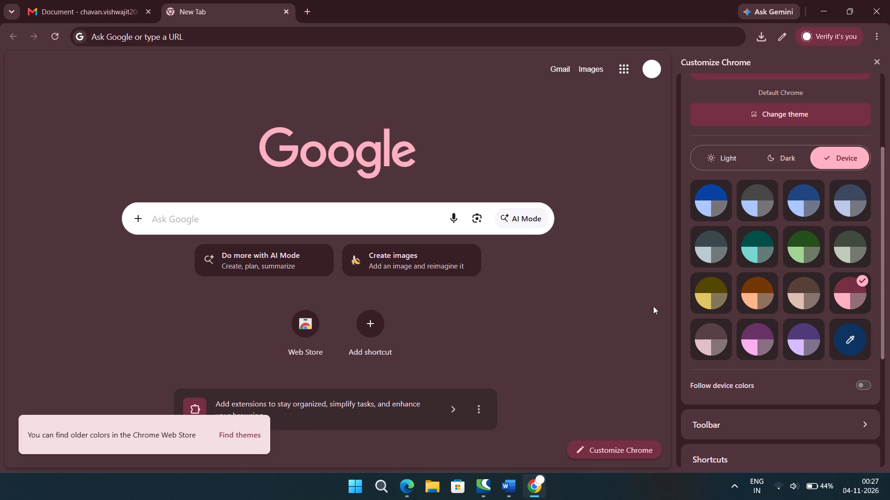
click(642, 303)
click(875, 64)
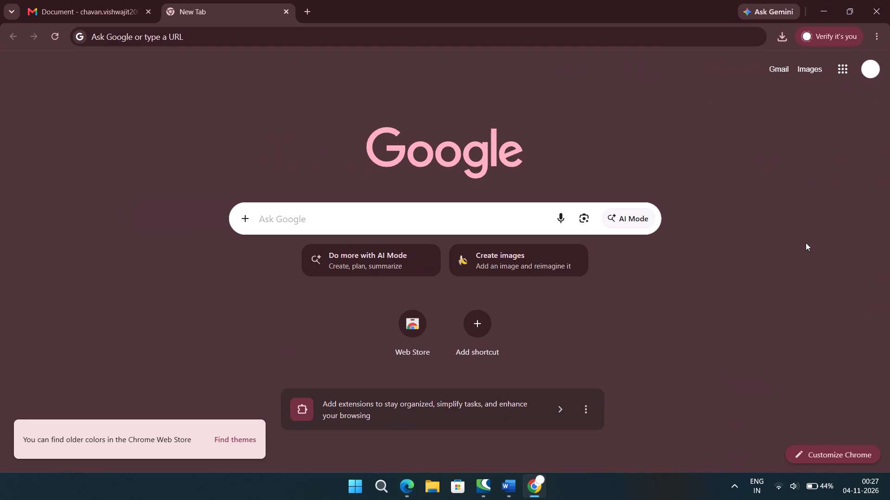
Search Google for youtube using the earlier search suggestion, and try reloading the results page.
click(533, 219)
double_click(410, 250)
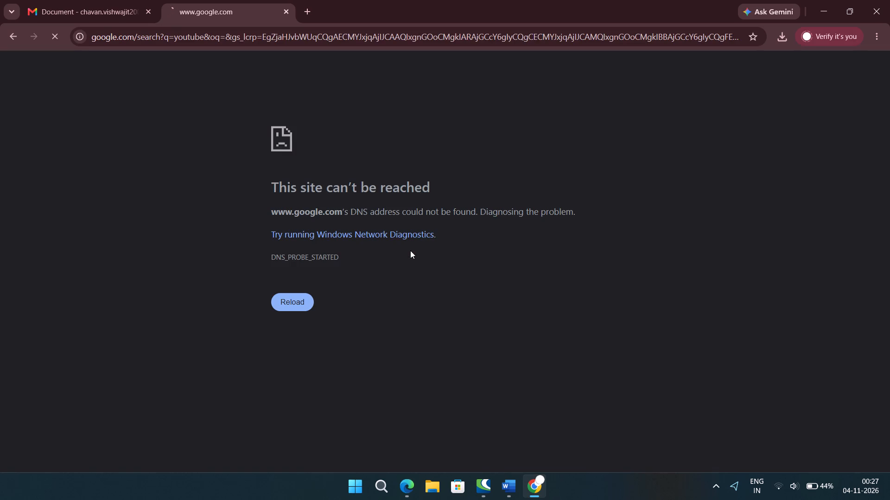
triple_click(291, 301)
triple_click(291, 301)
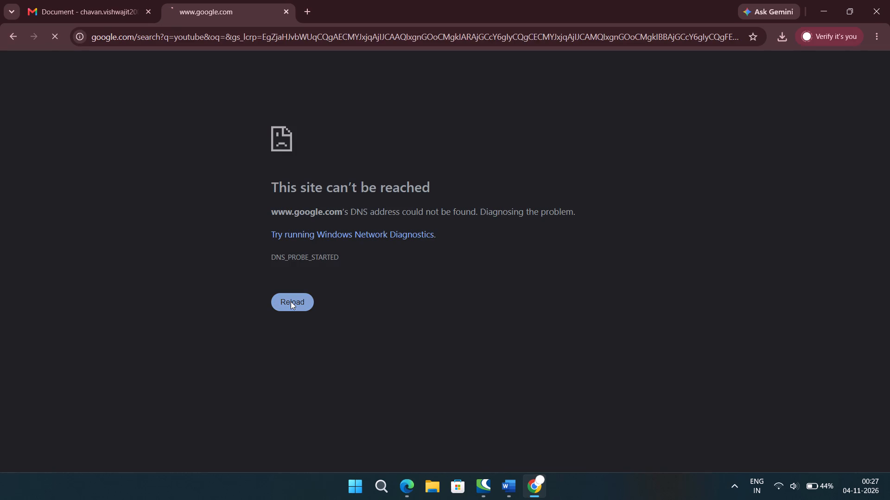
double_click(291, 301)
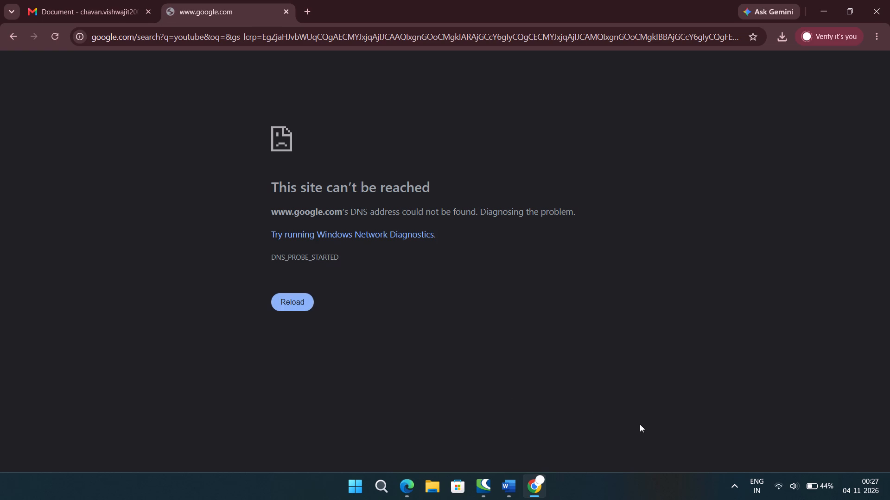
Connect to the Lenovo Tab M10 Wi-Fi network with automatic connection enabled.
click(779, 486)
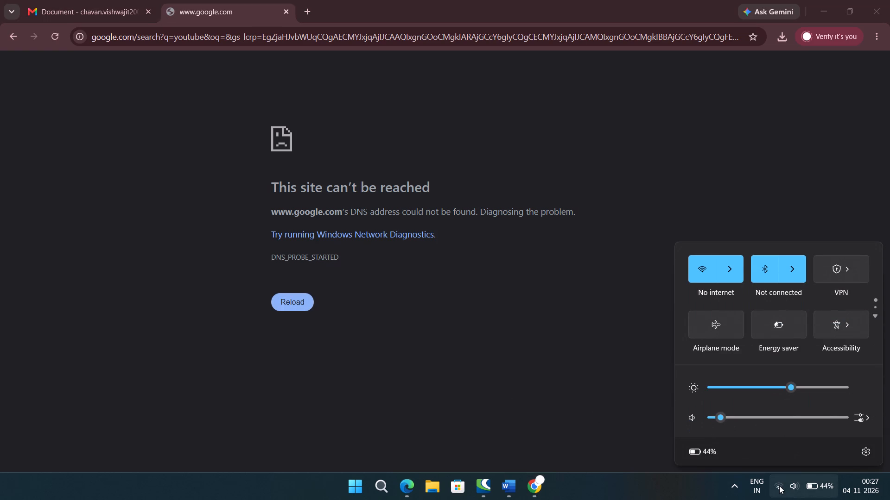
click(727, 271)
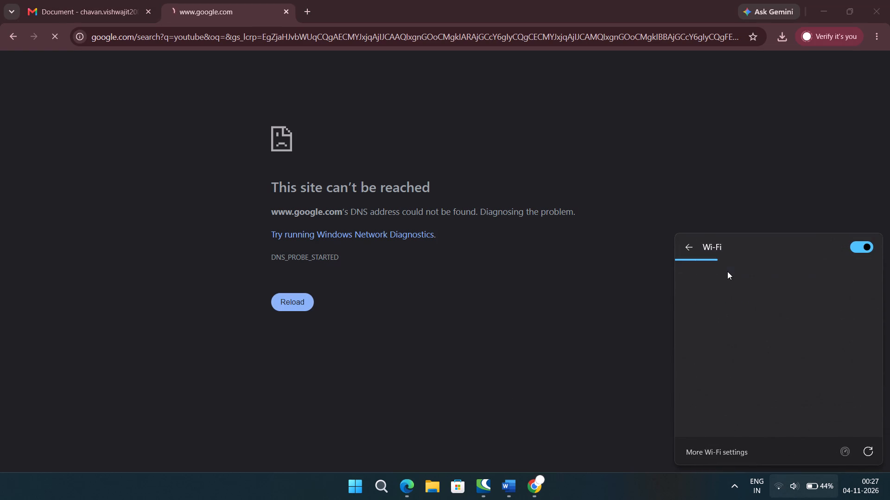
click(748, 344)
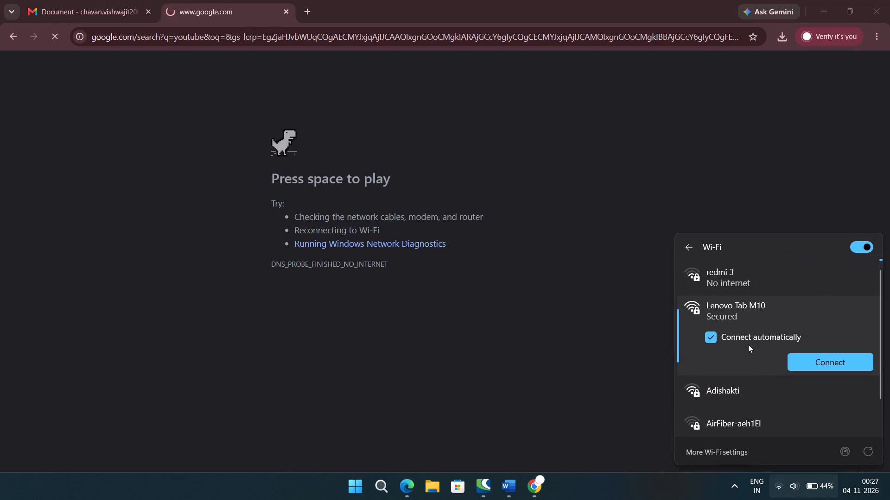
click(830, 373)
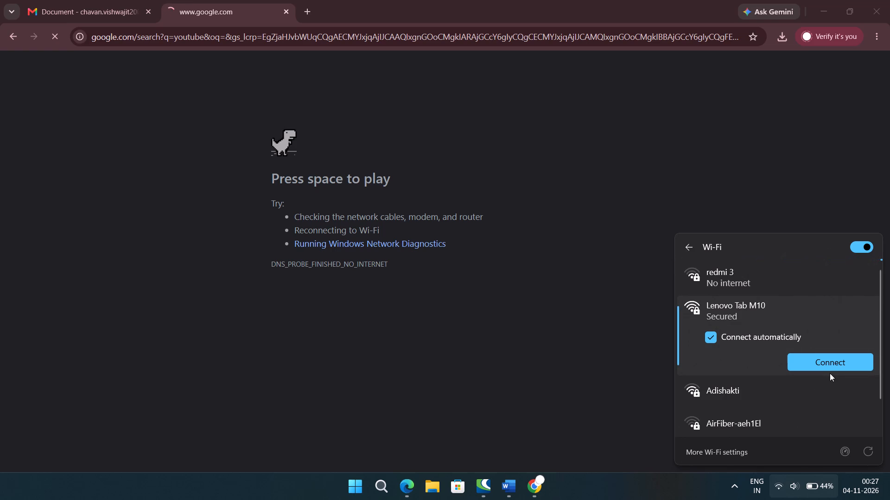
click(826, 362)
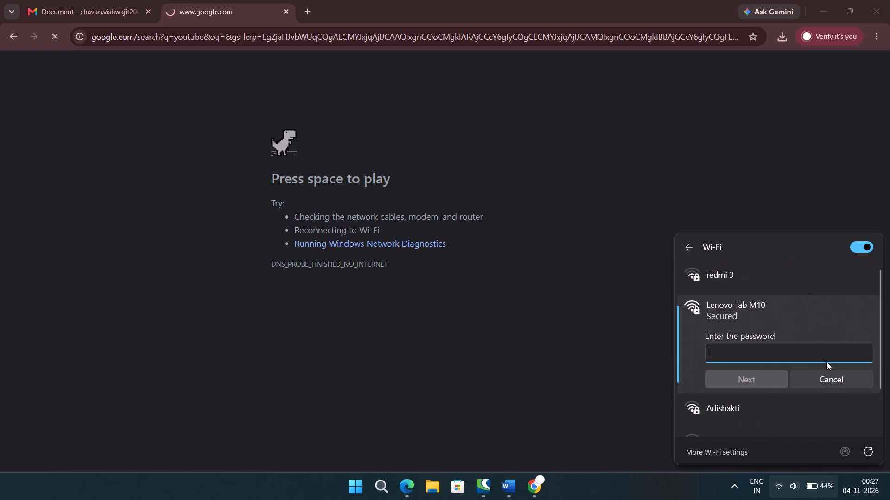
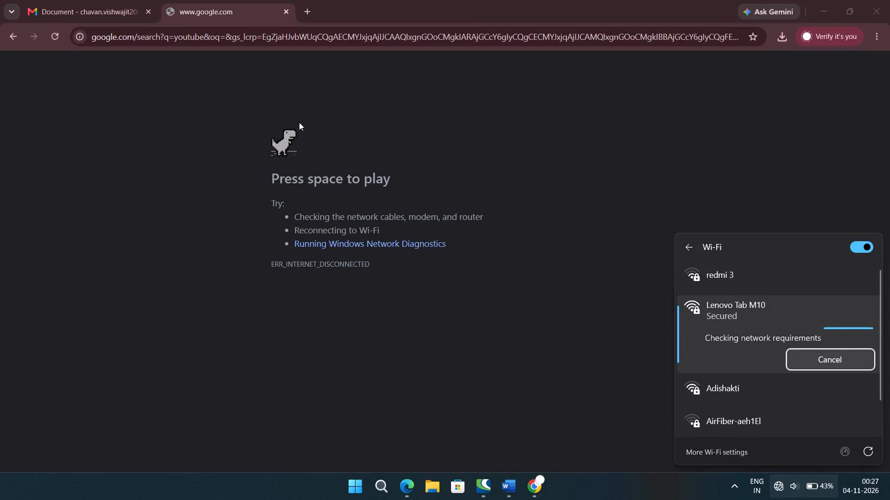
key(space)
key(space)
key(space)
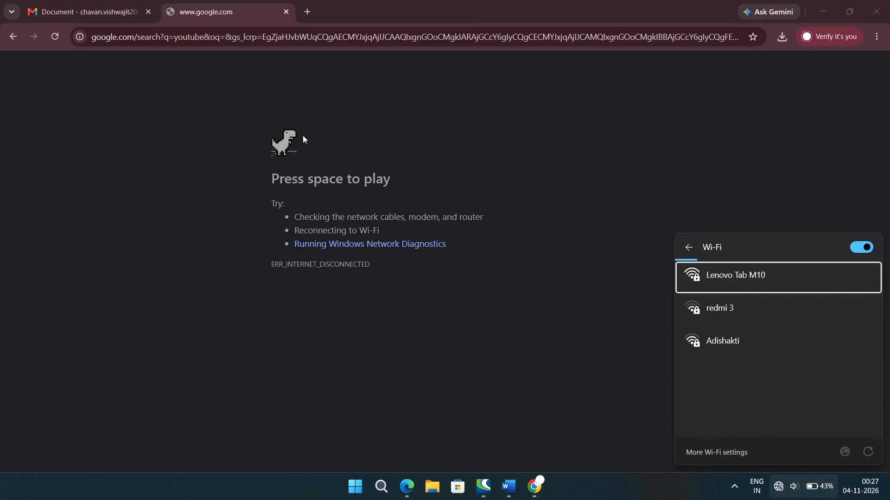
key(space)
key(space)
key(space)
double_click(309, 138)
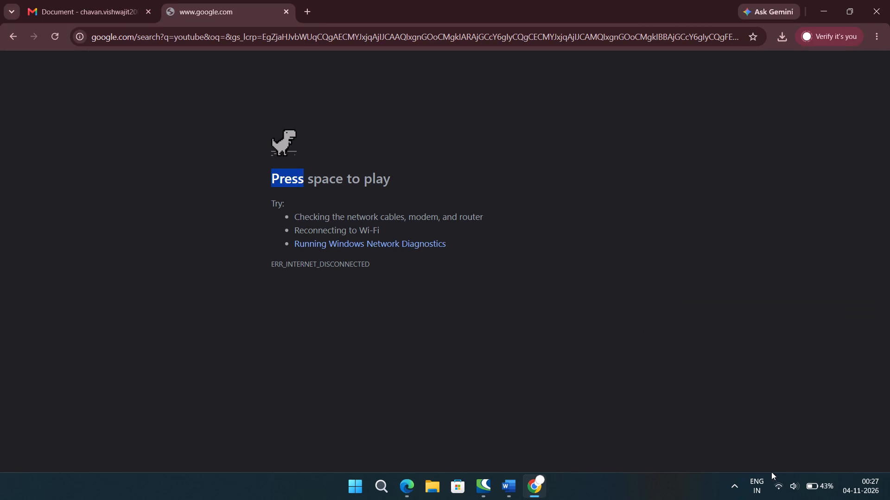
Connect the computer to the Lenovo Tab M10 Wi-Fi network in place of redmi 3.
click(776, 483)
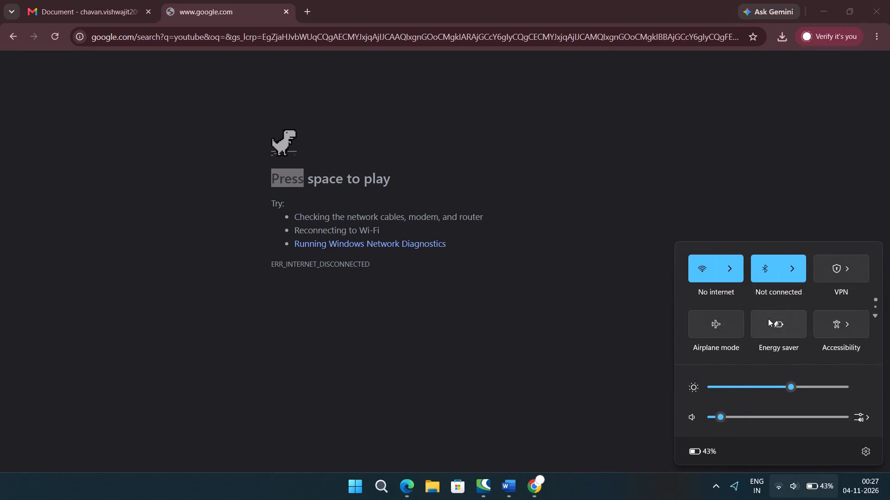
click(728, 267)
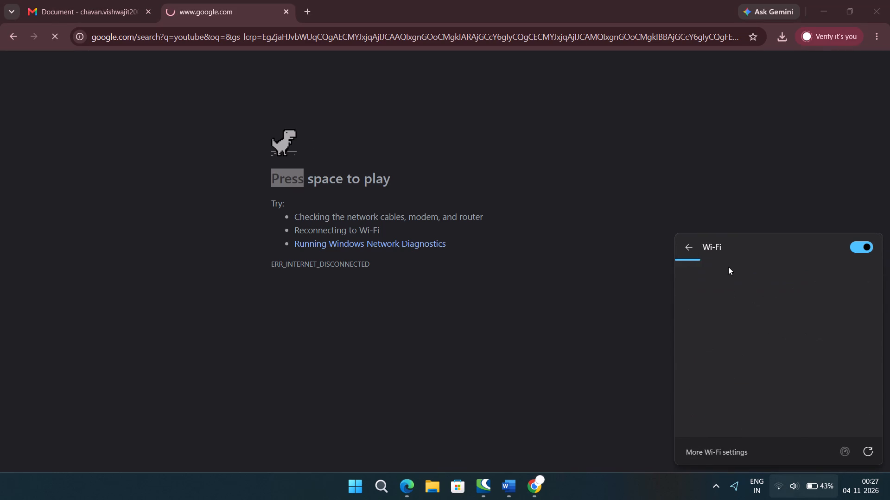
click(732, 335)
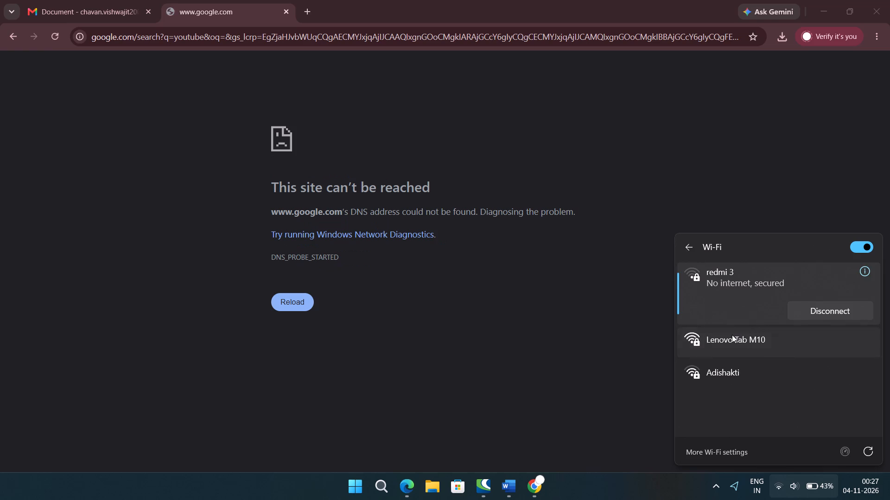
click(818, 370)
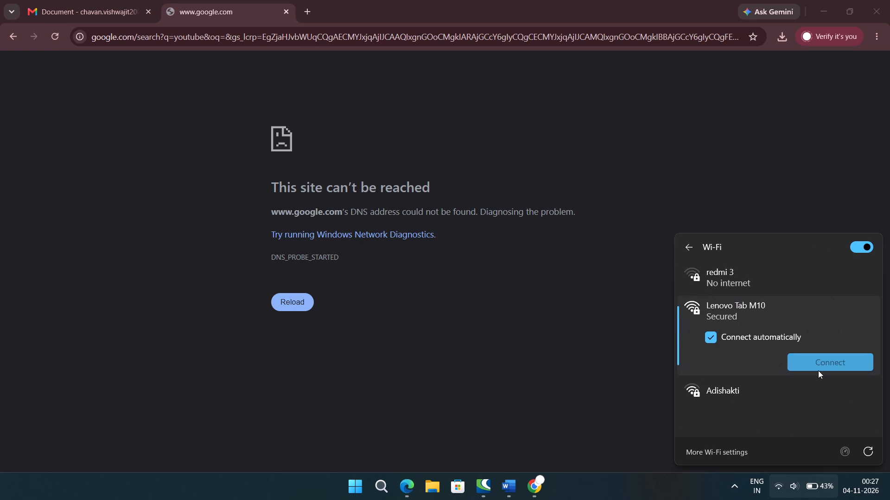
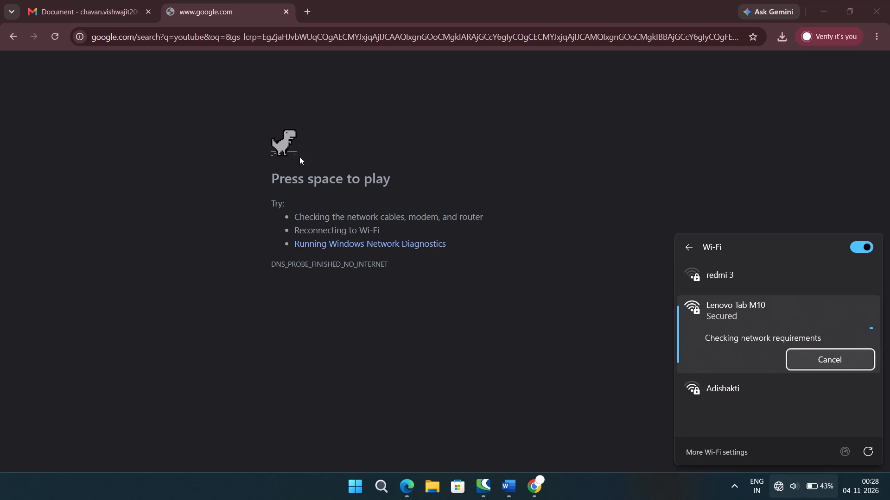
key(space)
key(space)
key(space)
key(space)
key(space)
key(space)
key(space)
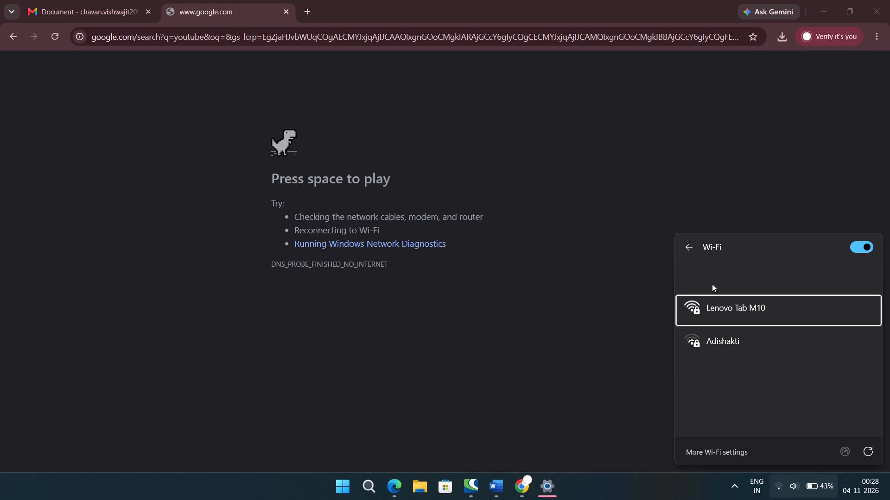
Connect to the Lenovo Tab M10 Wi-Fi network, keeping automatic connection enabled.
click(714, 296)
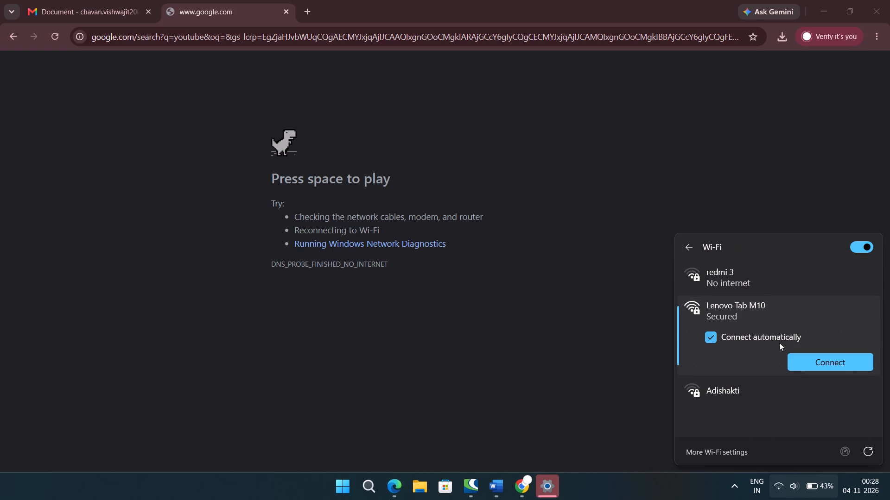
click(807, 369)
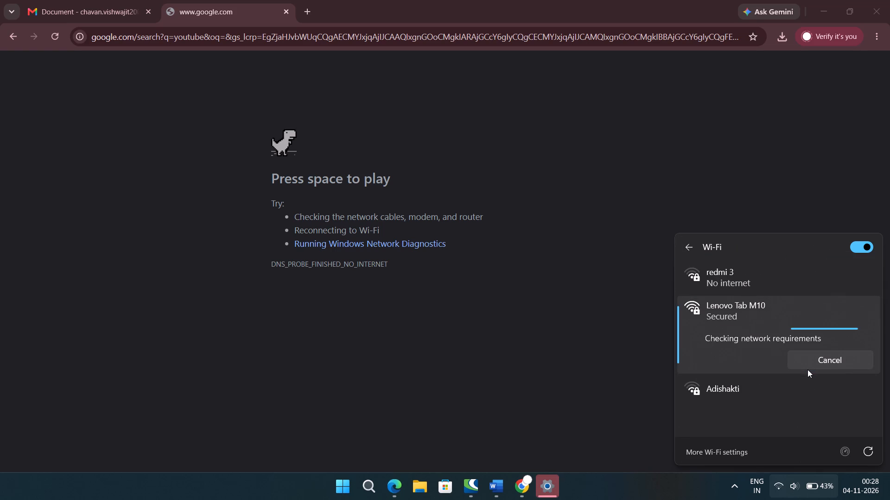